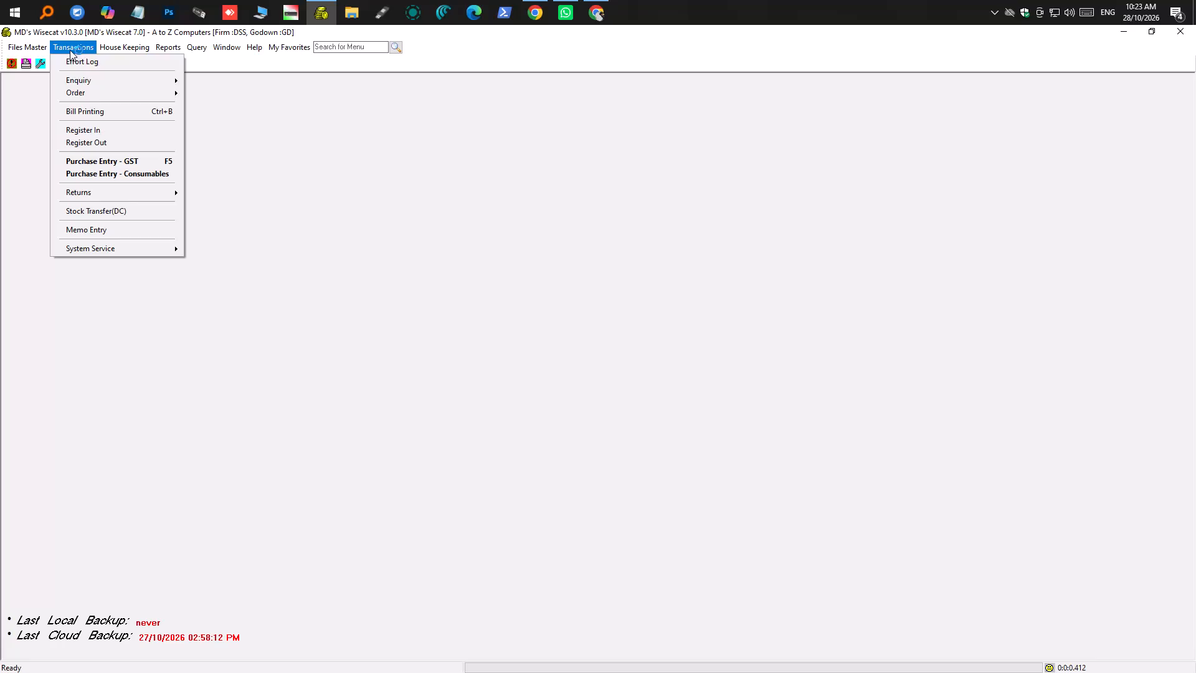
Open the Register In list, turn off the period filter and search for items containing 5290.
click(97, 136)
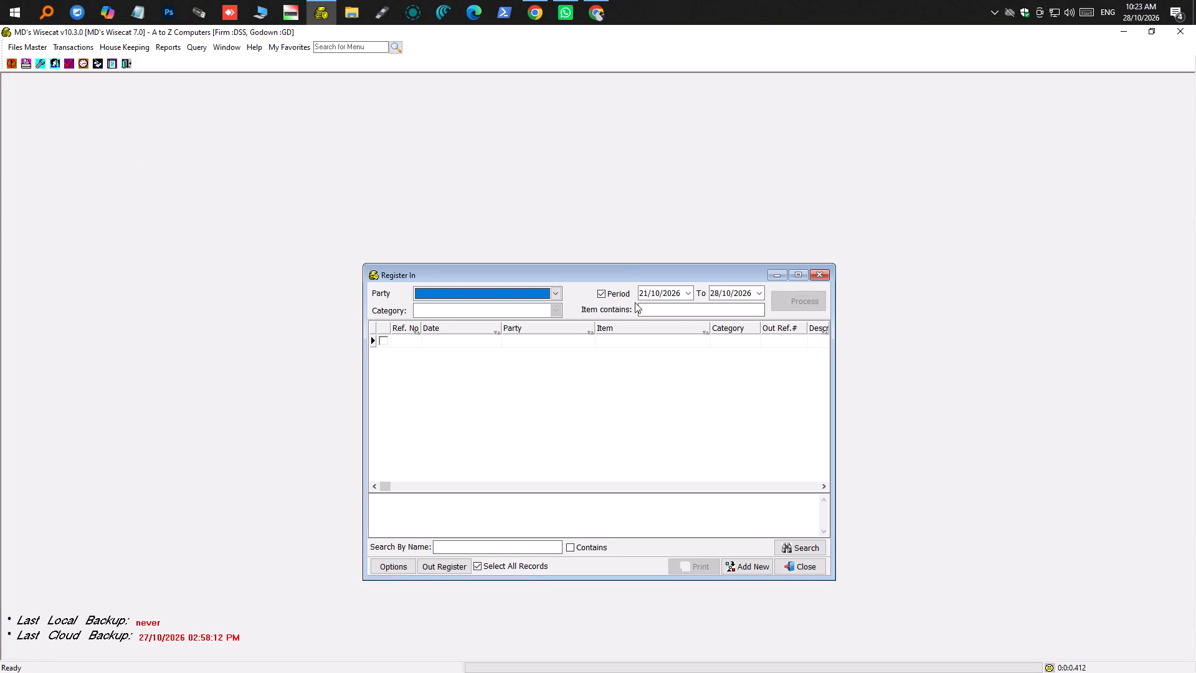
click(604, 294)
click(644, 307)
text(5290)
key(Return)
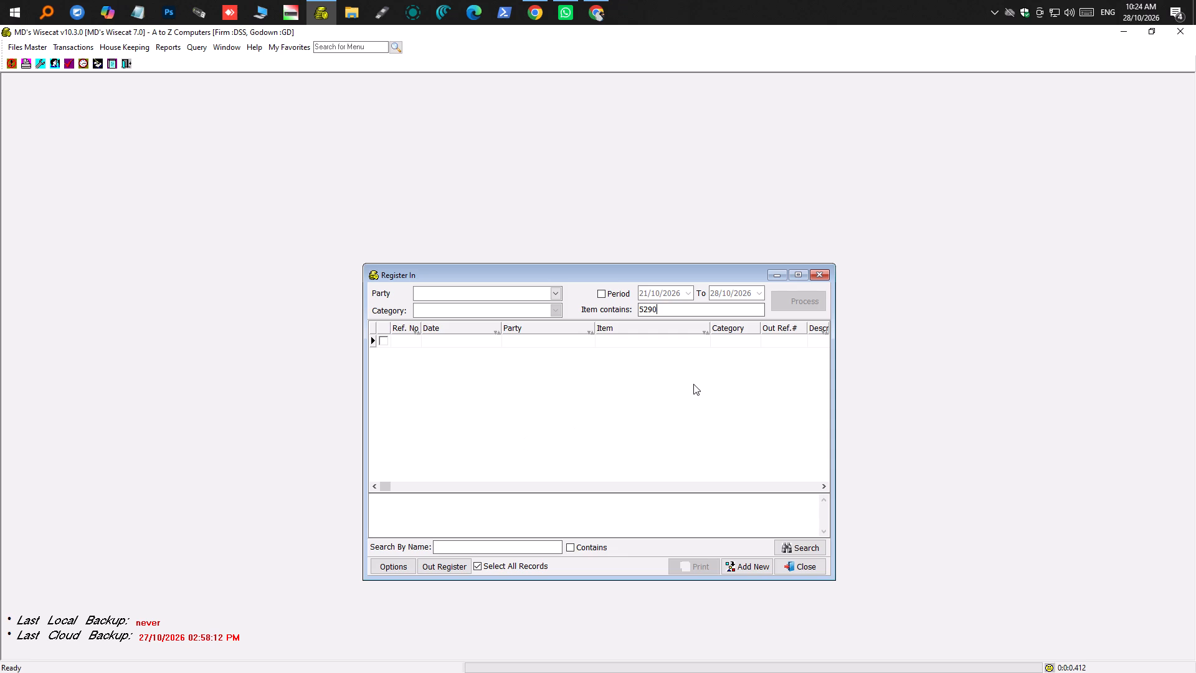
Replace the item filter with dell and list the matching inward entries.
drag(660, 307, 599, 312)
key(BackSpace)
text(dell)
key(Return)
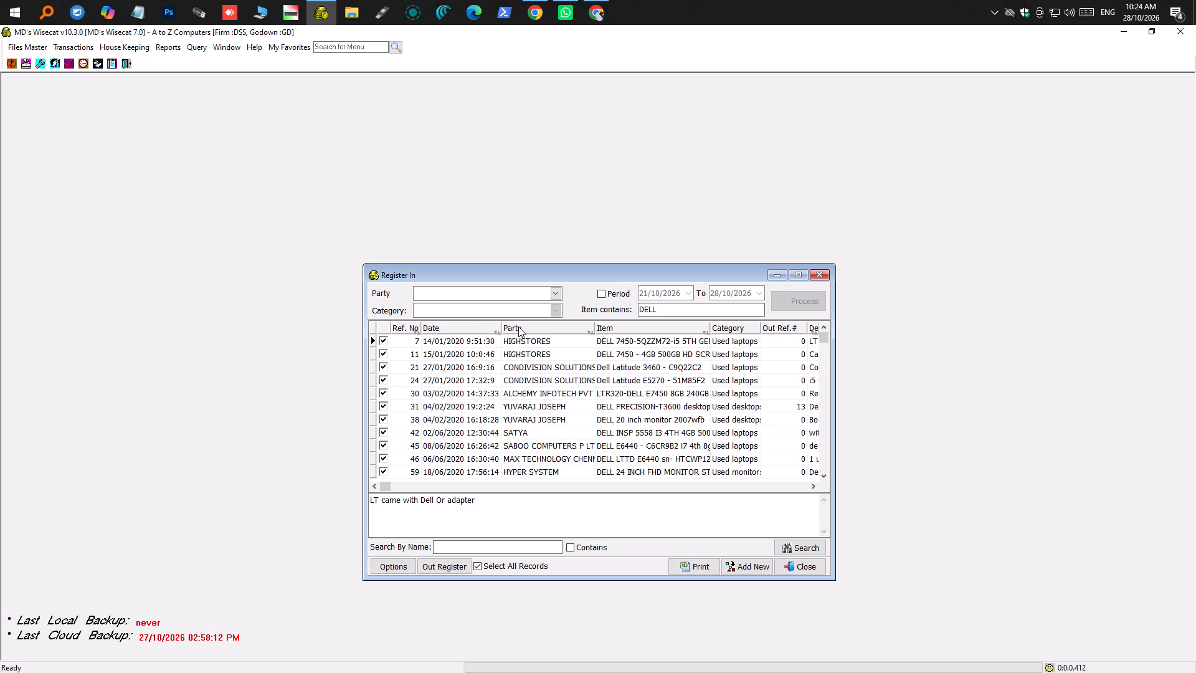
Look through the Dell entries down to the most recent ones, checking individual laptop descriptions for the 5290 model.
click(624, 413)
scroll(624, 413, down, 11)
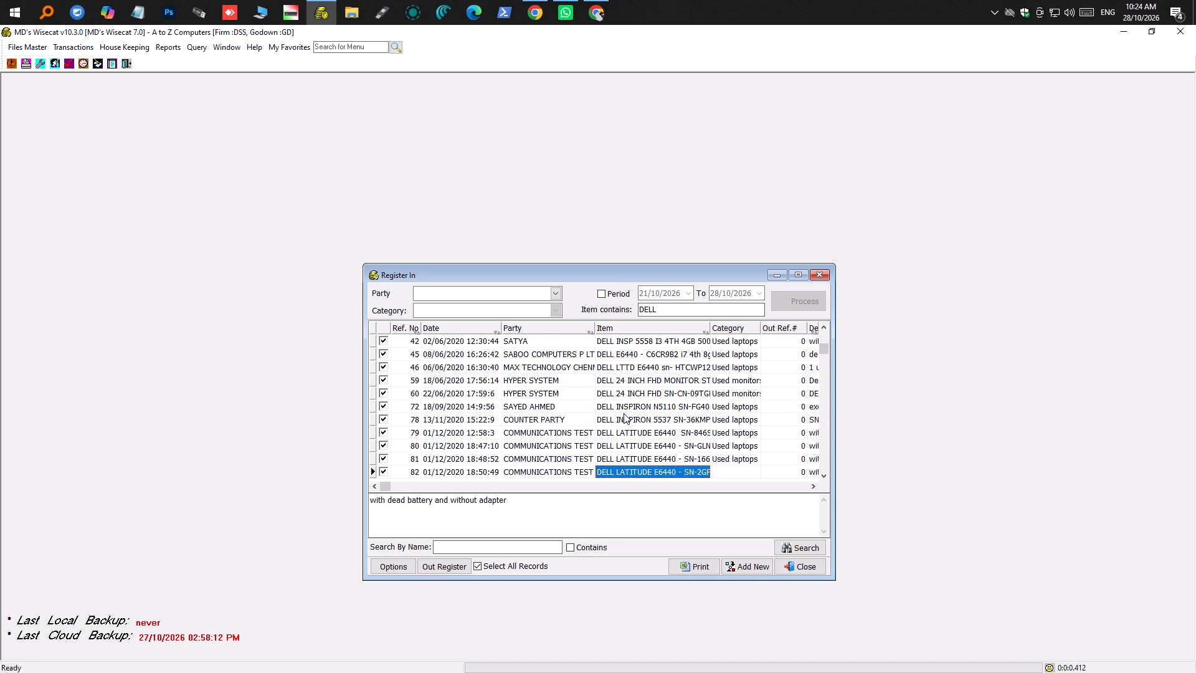
scroll(624, 413, down, 5)
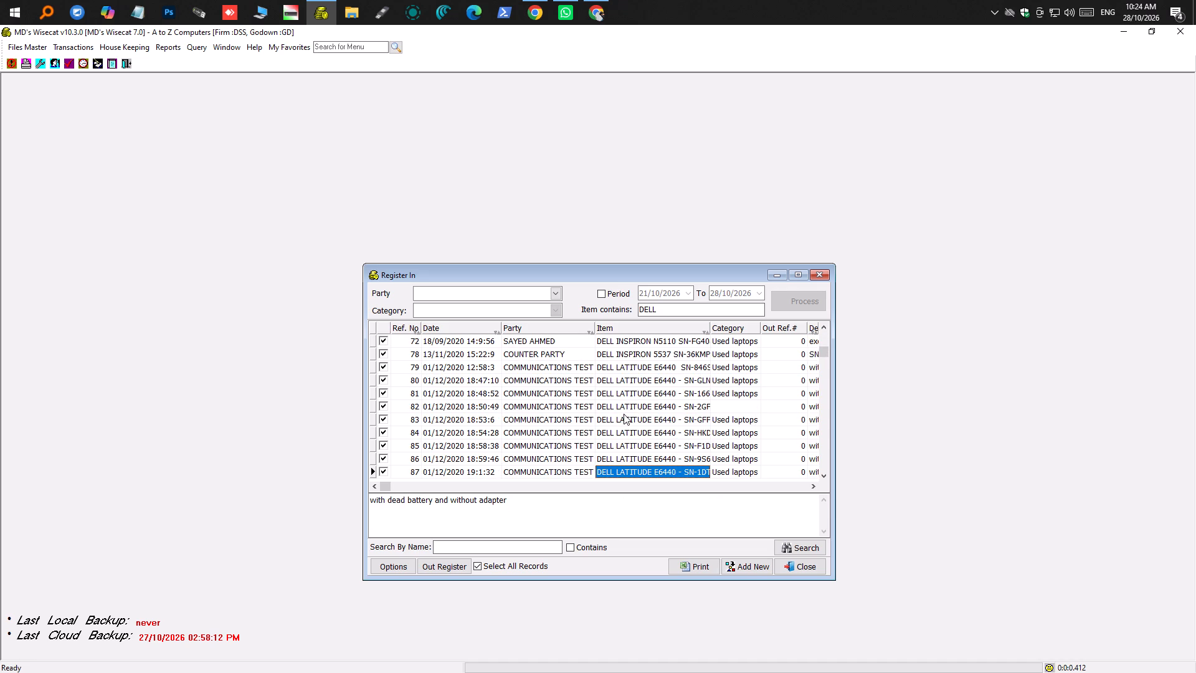
scroll(643, 466, down, 13)
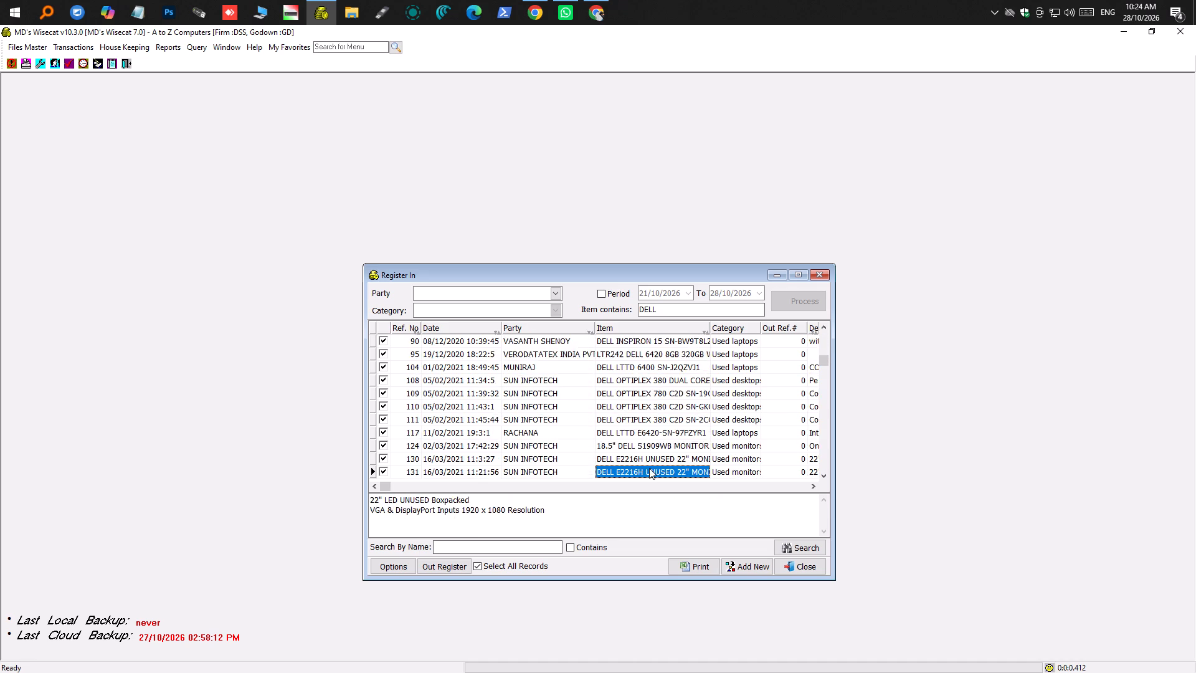
scroll(649, 468, down, 6)
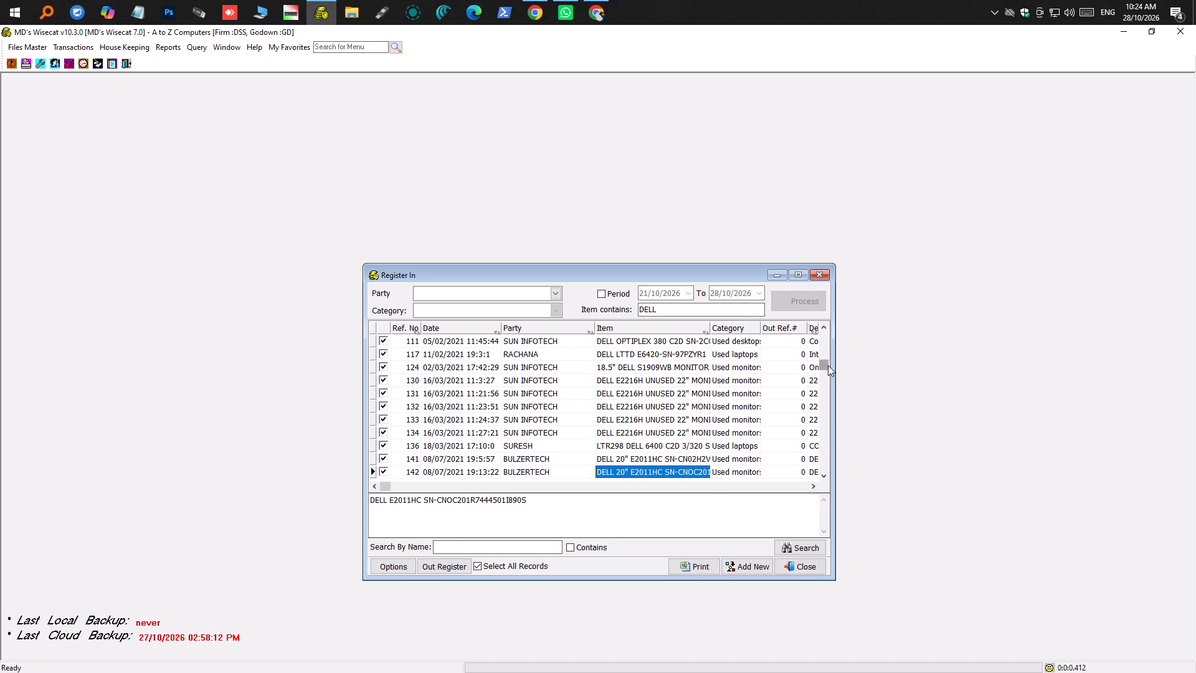
drag(828, 365, 838, 465)
scroll(683, 424, down, 9)
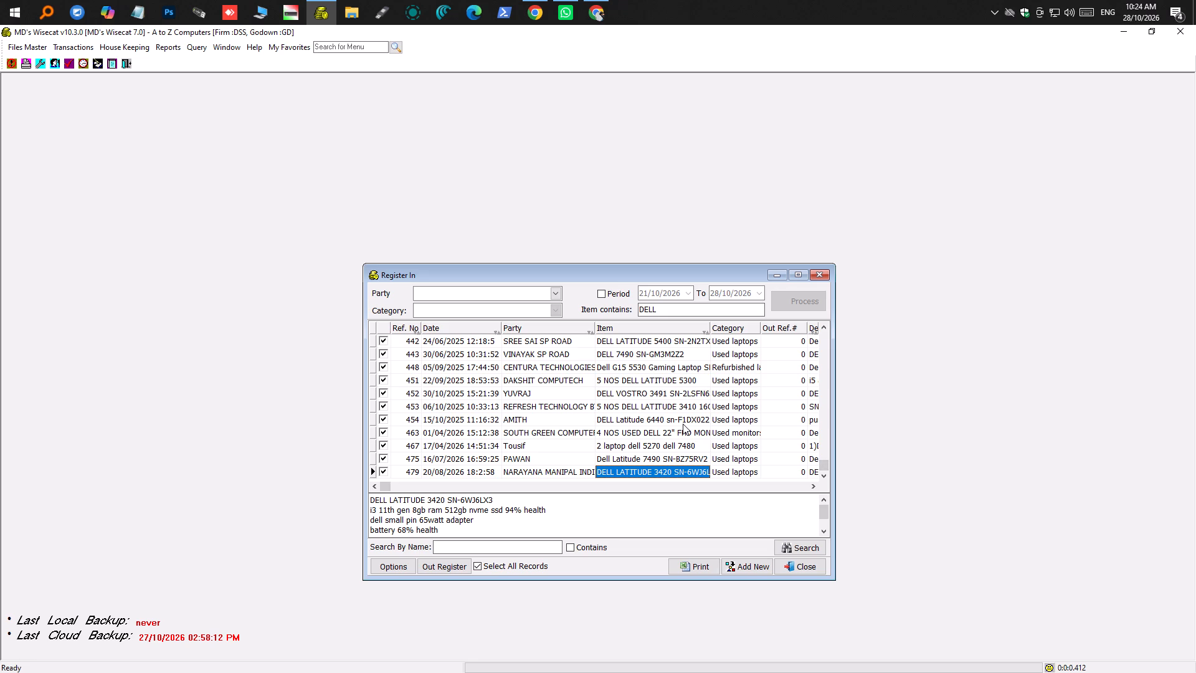
click(634, 448)
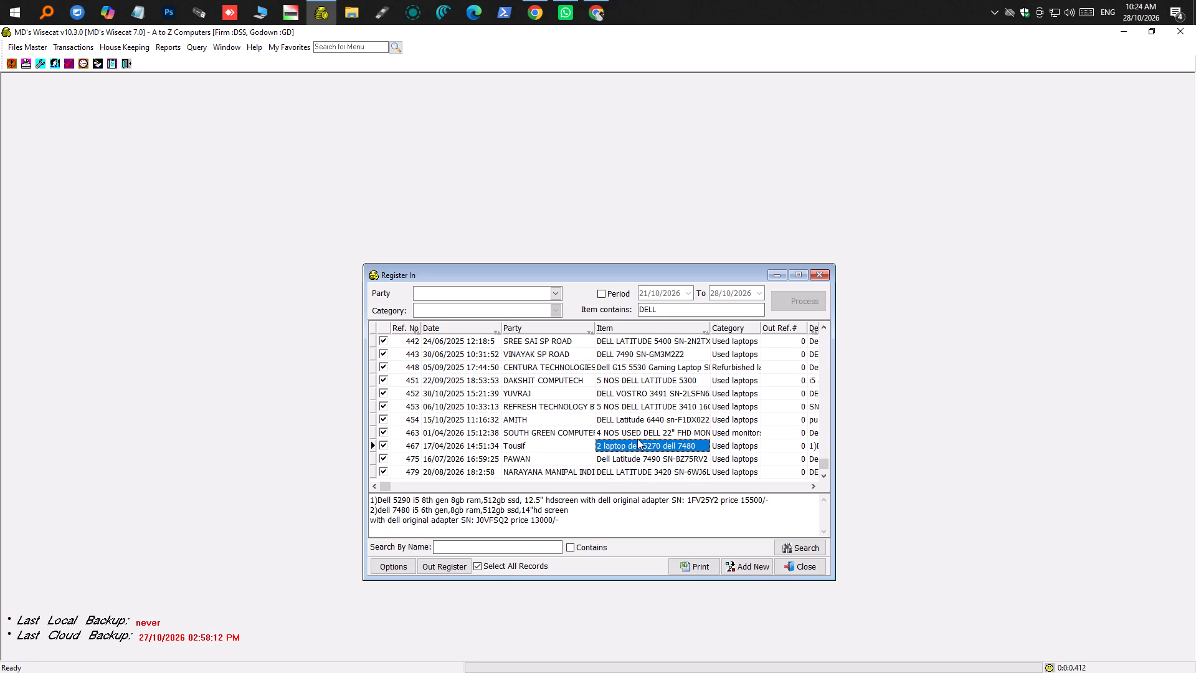
click(645, 421)
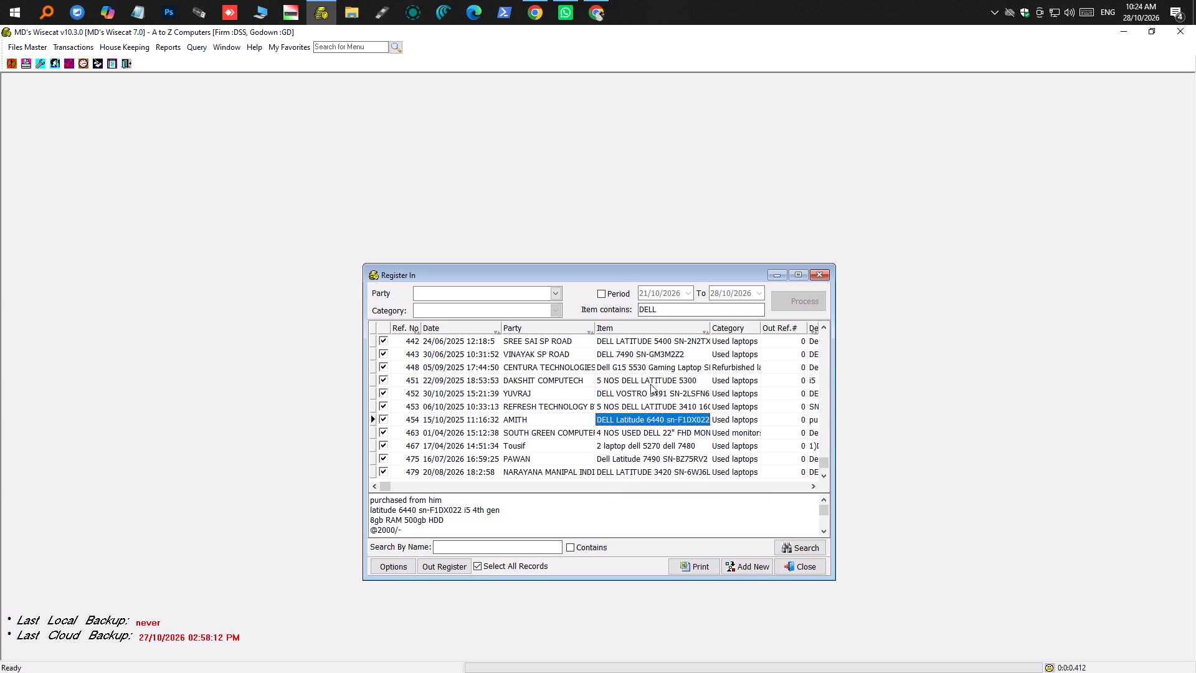
click(638, 355)
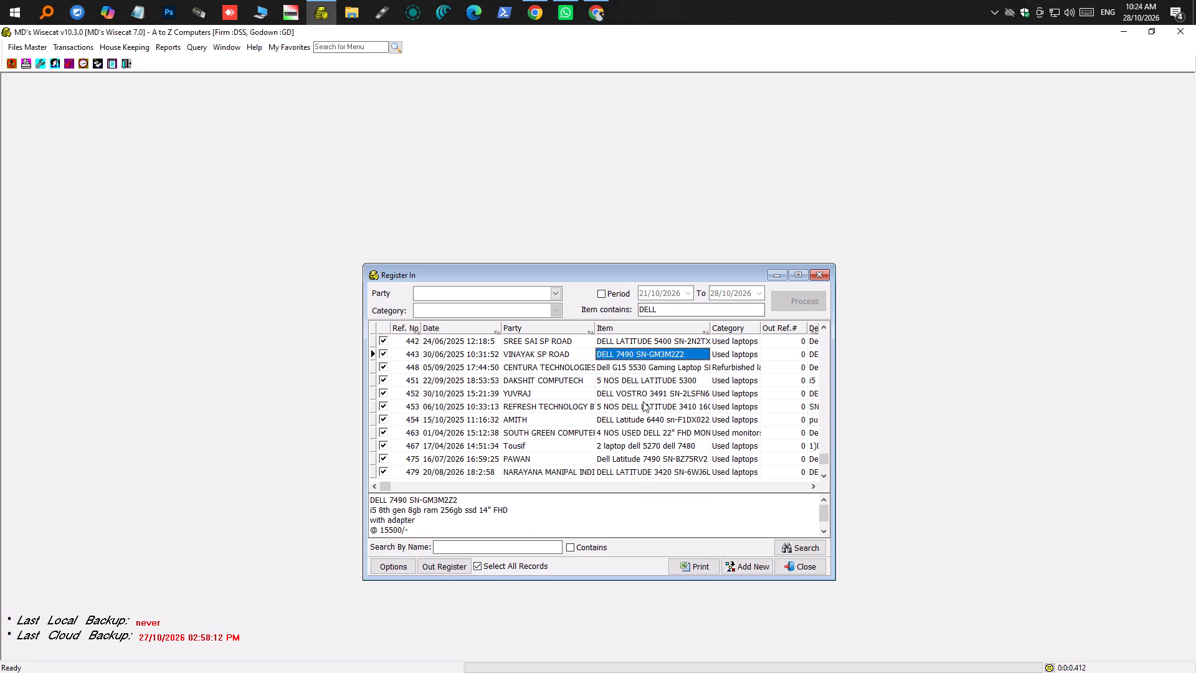
Look back through the earlier Dell entries, from 2025 into 2024, for the 5290 model.
scroll(643, 401, up, 4)
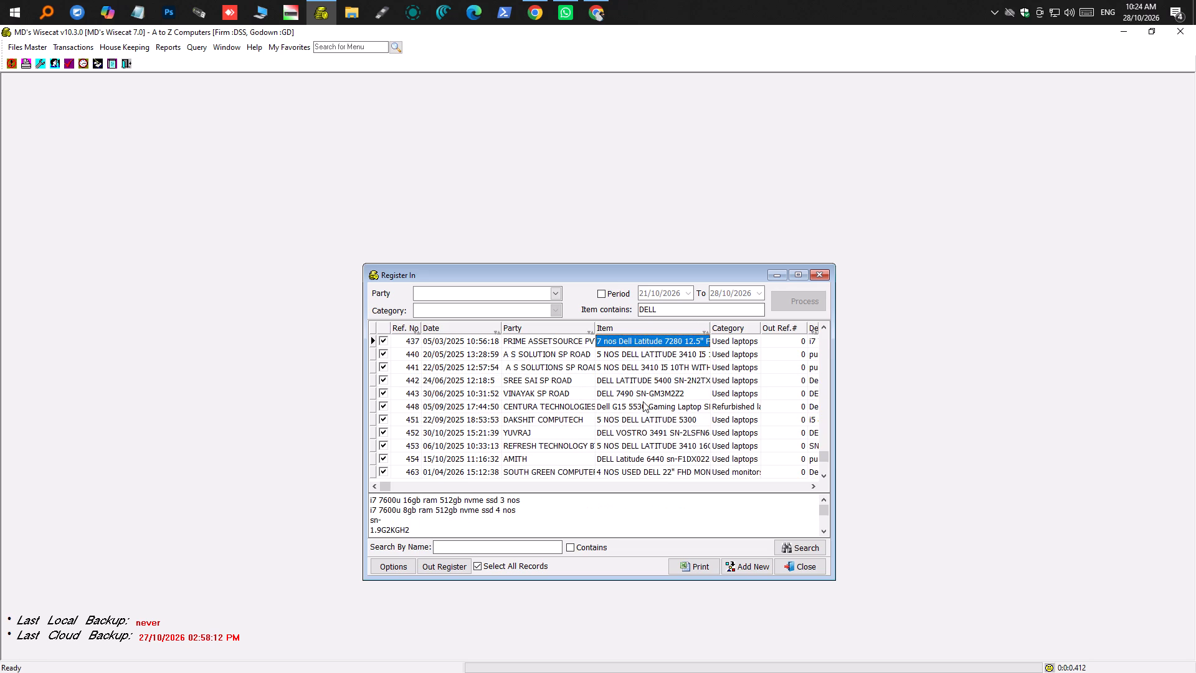
scroll(643, 401, up, 3)
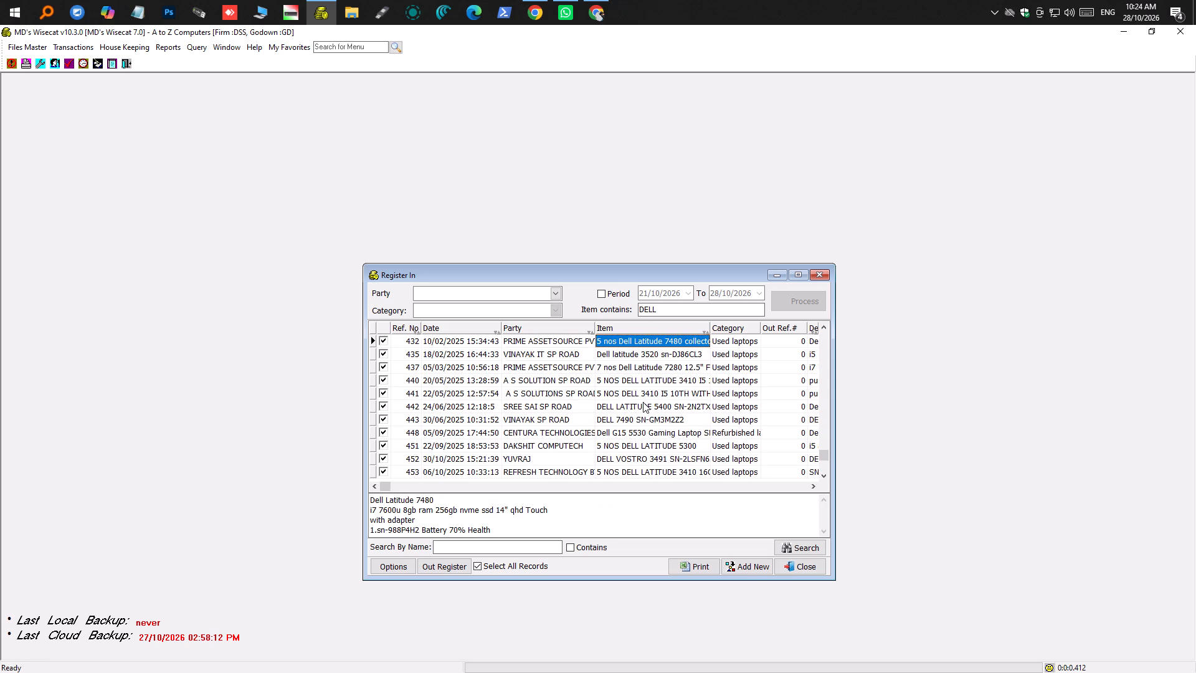
scroll(643, 402, up, 2)
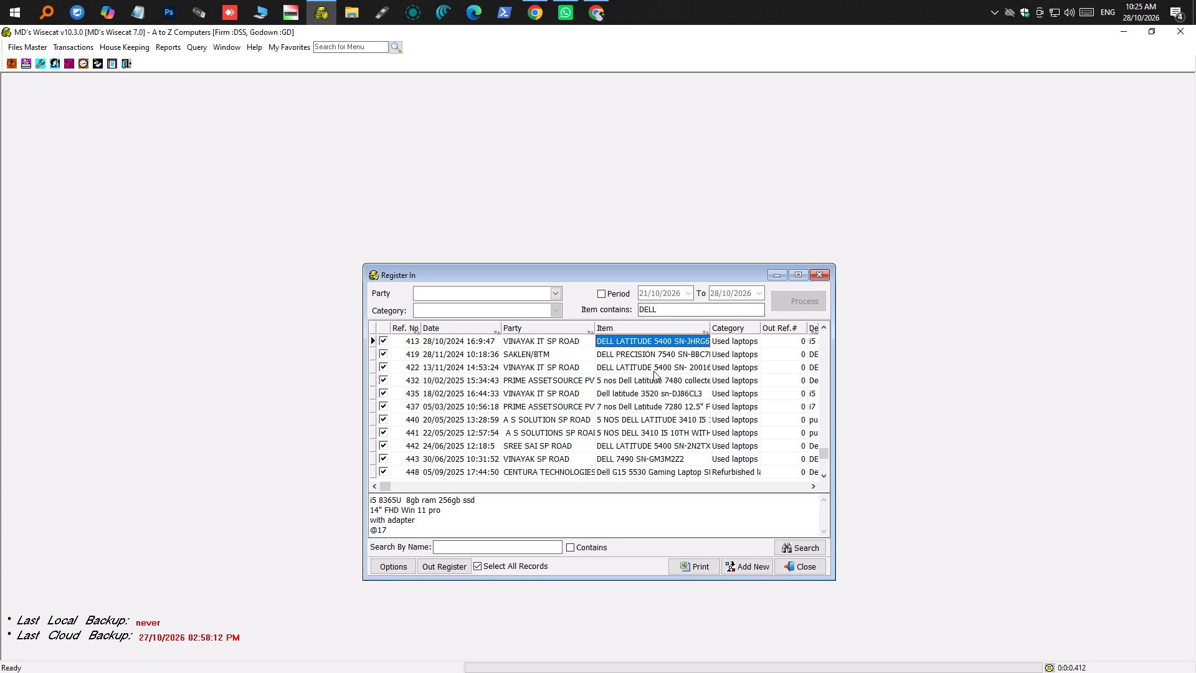
scroll(653, 371, up, 4)
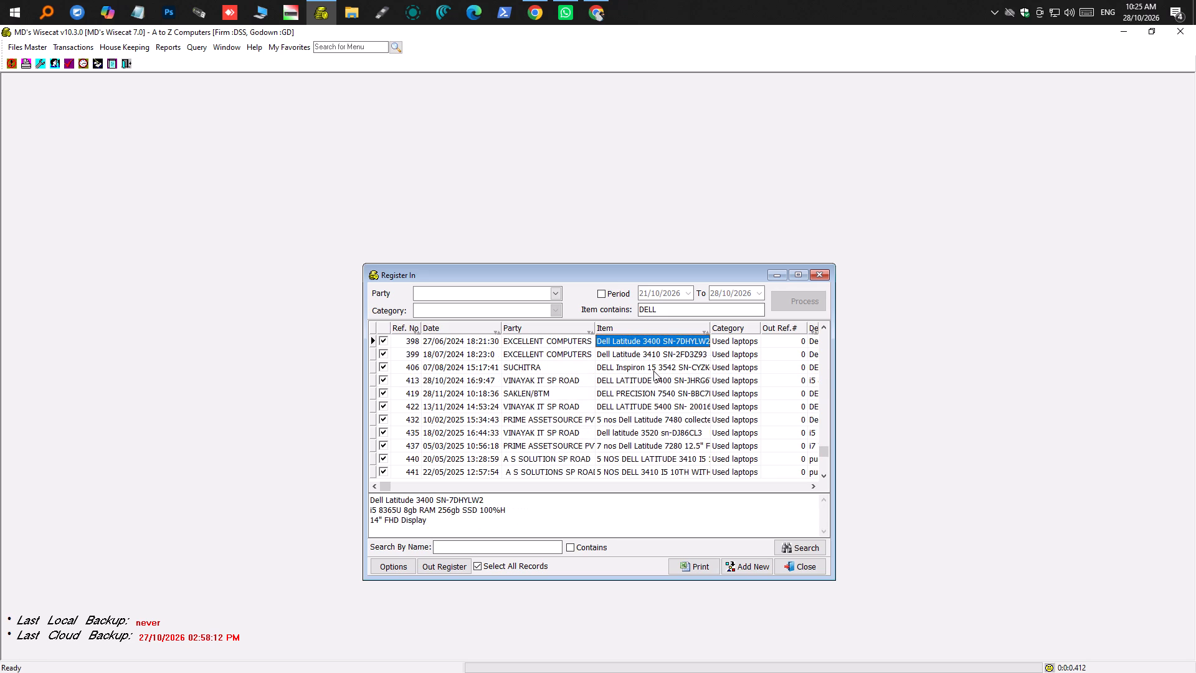
scroll(653, 371, up, 4)
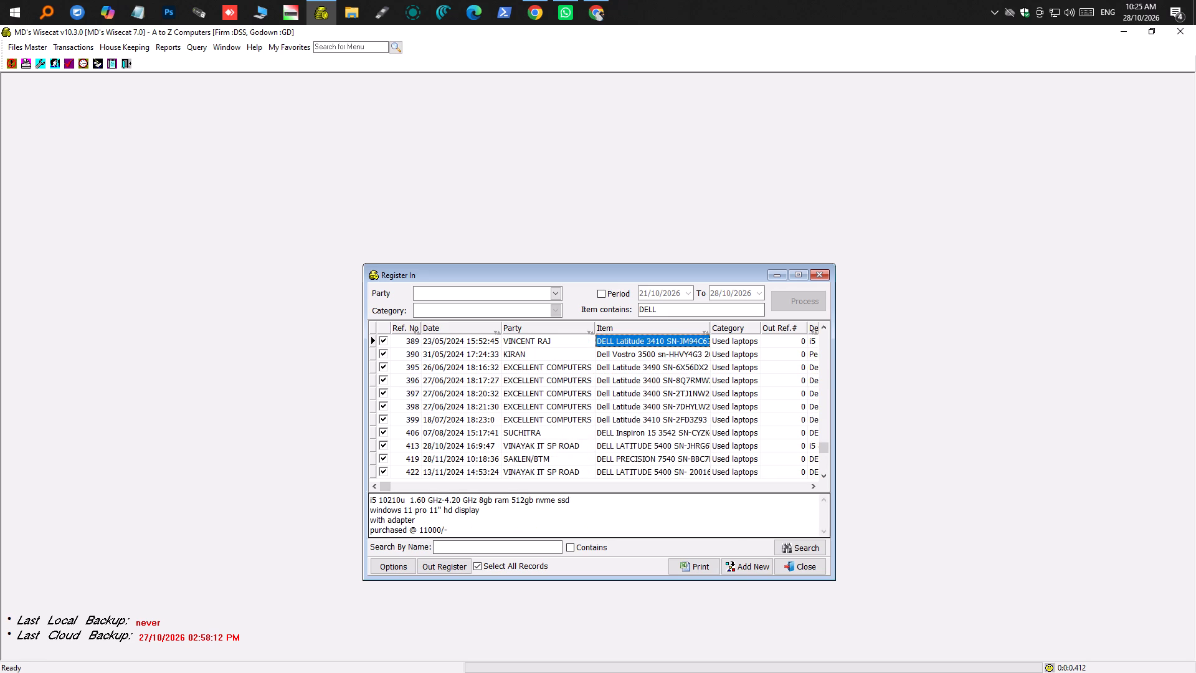
Search the register records for 5290 and view the description of the "2 laptop dell 5270 dell 7480" entry.
click(782, 548)
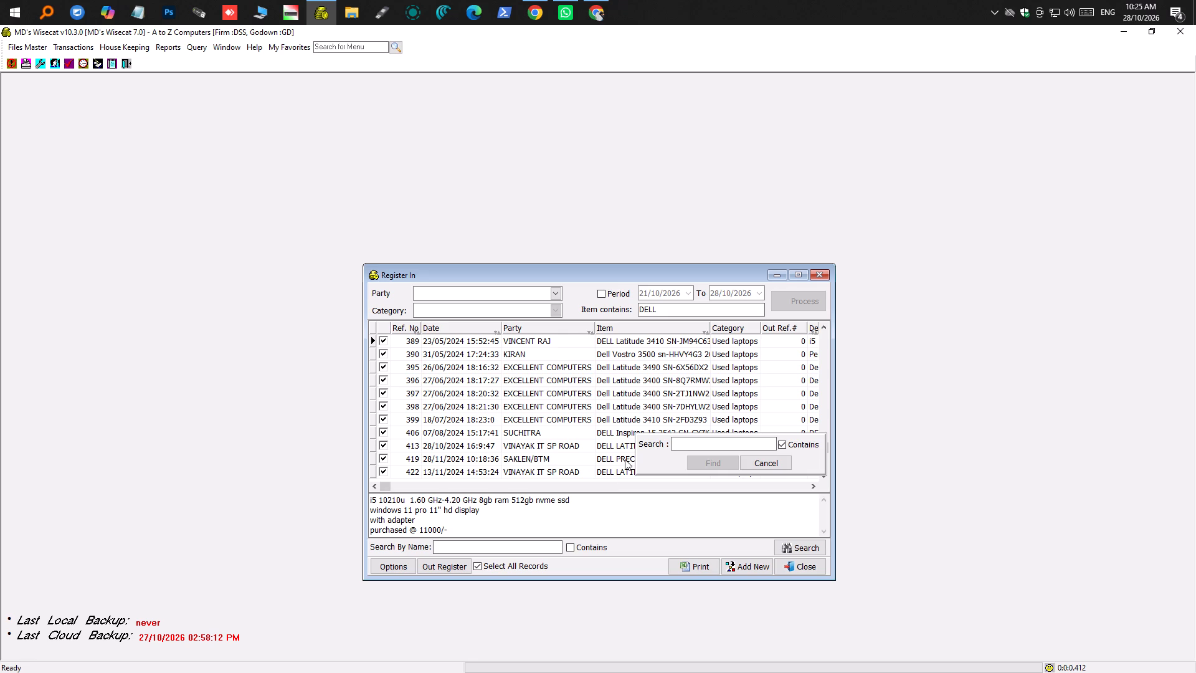
text(5290)
key(Return)
click(705, 464)
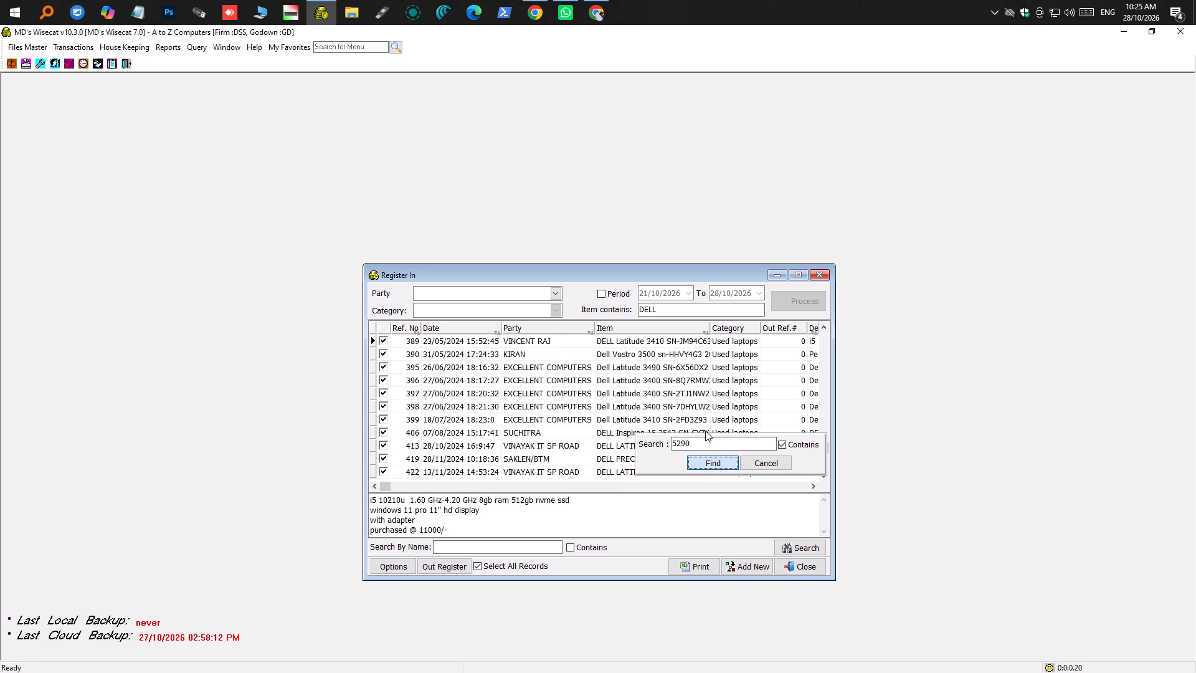
click(664, 432)
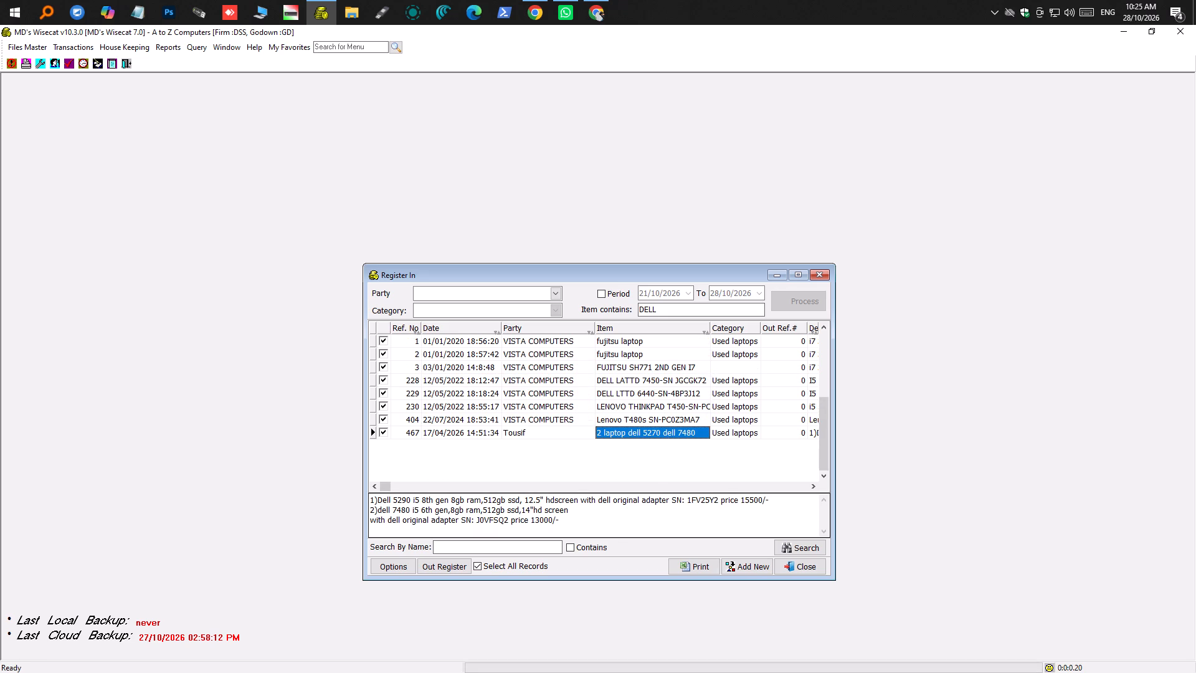
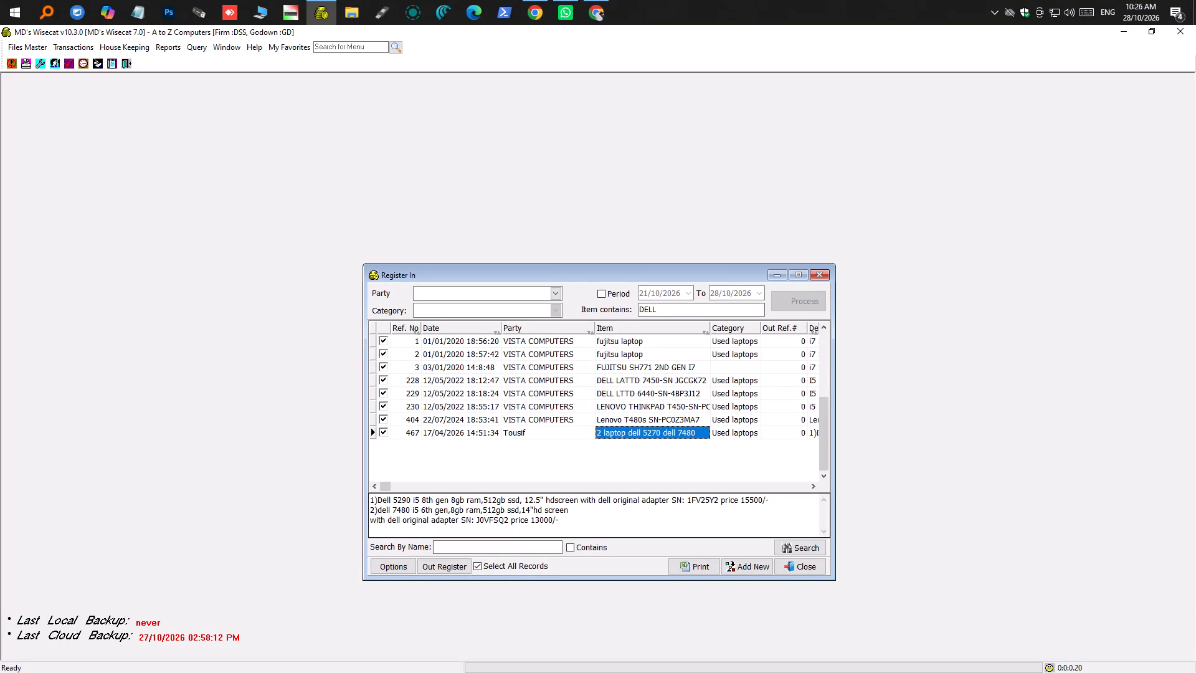
Copy the full Dell 5290 line, from the model name through the price, from the selected inward entry's description.
drag(379, 499, 759, 500)
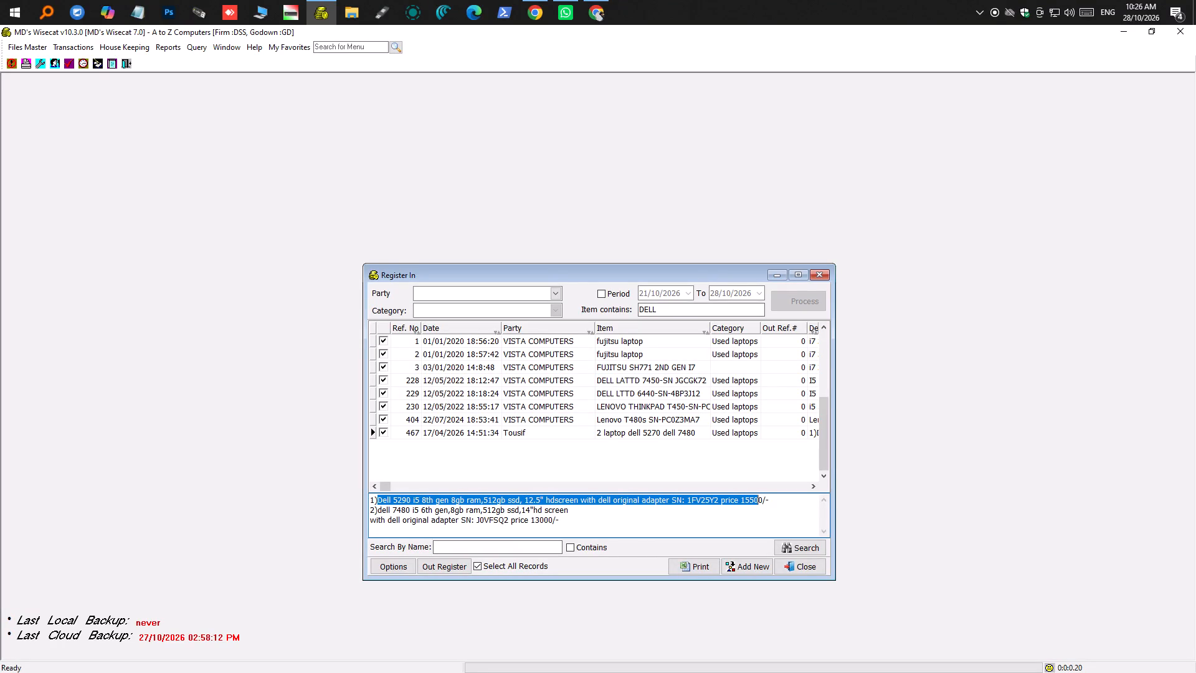
drag(759, 500, 776, 499)
key(ctrl+c)
Open the Register Out list and start a new blank outward entry.
click(80, 45)
click(85, 143)
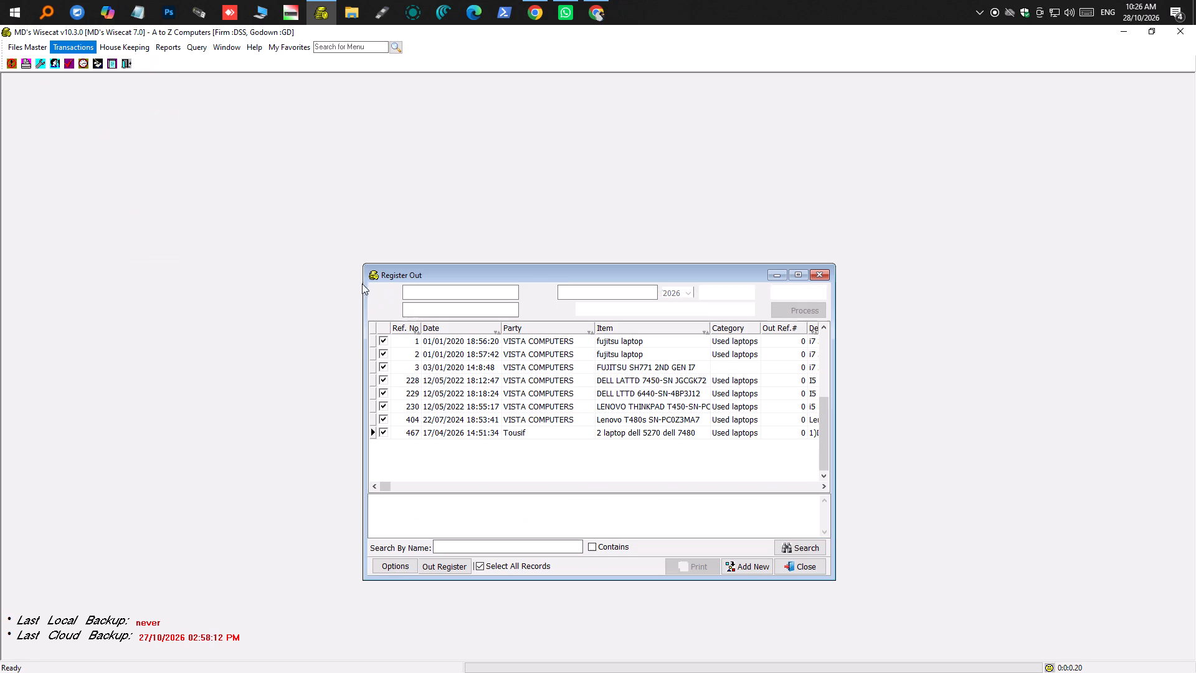
click(733, 569)
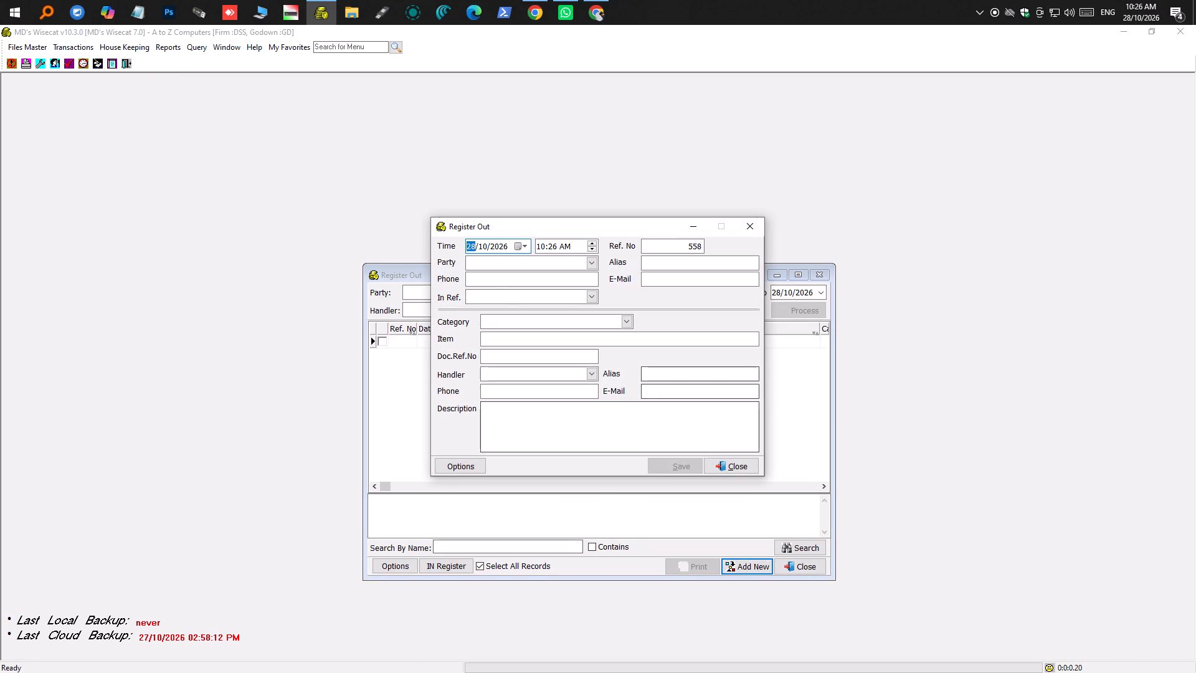
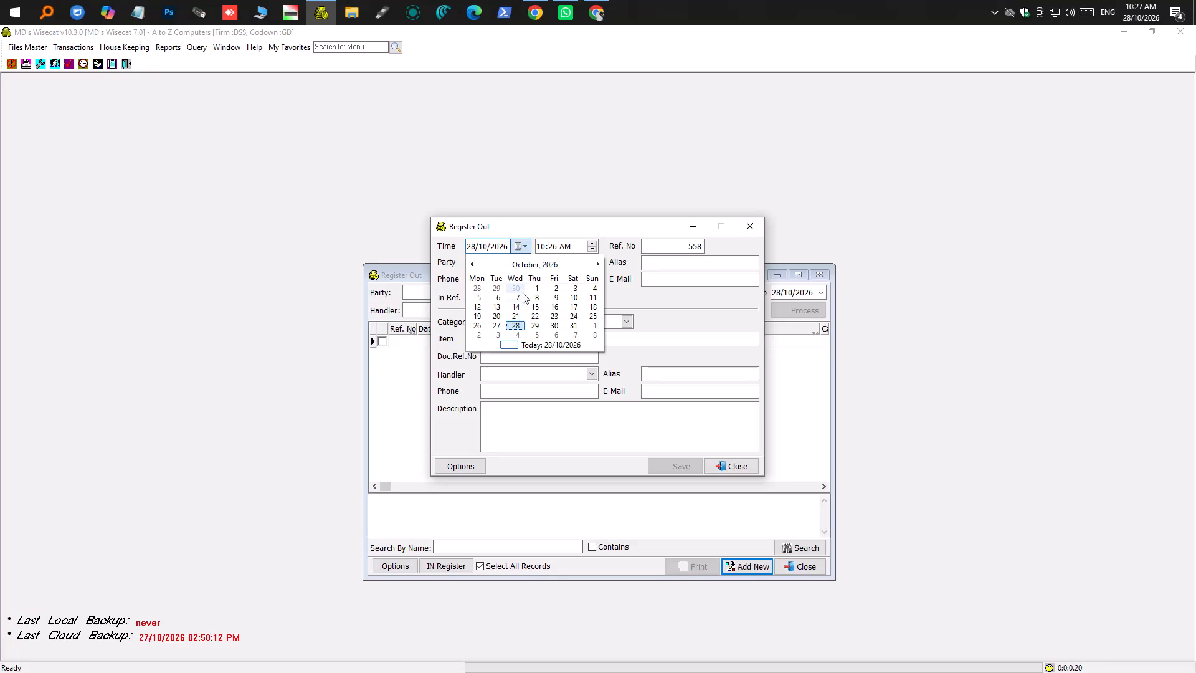
Set the outward entry's date to 24/10/2026.
click(571, 316)
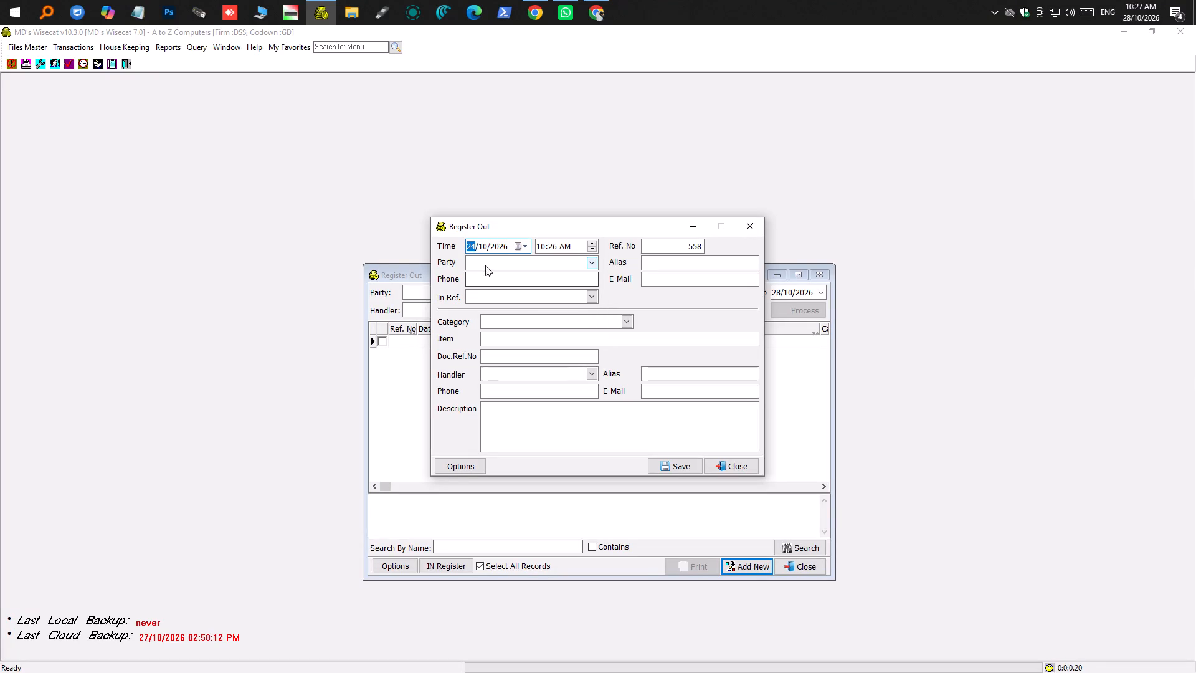
Select COUNTER PARTY as the outward entry's party and replace the party alias with text starting with "A".
click(485, 265)
text(counter)
key(Return)
key(Tab)
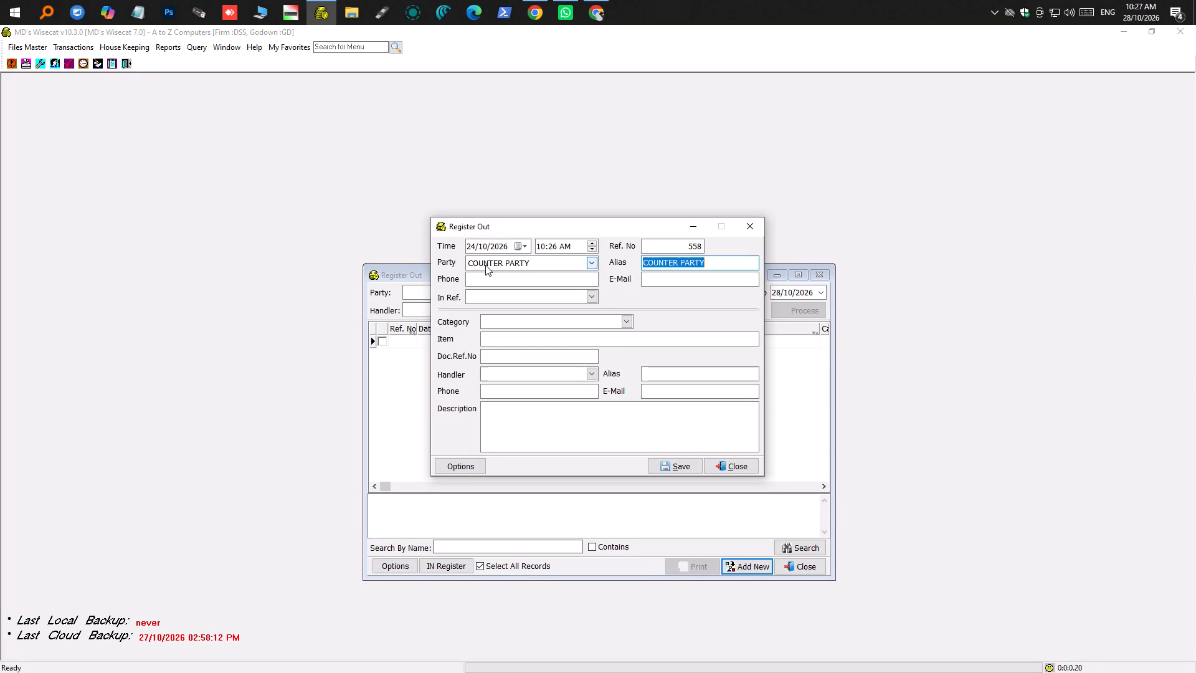
text(A)
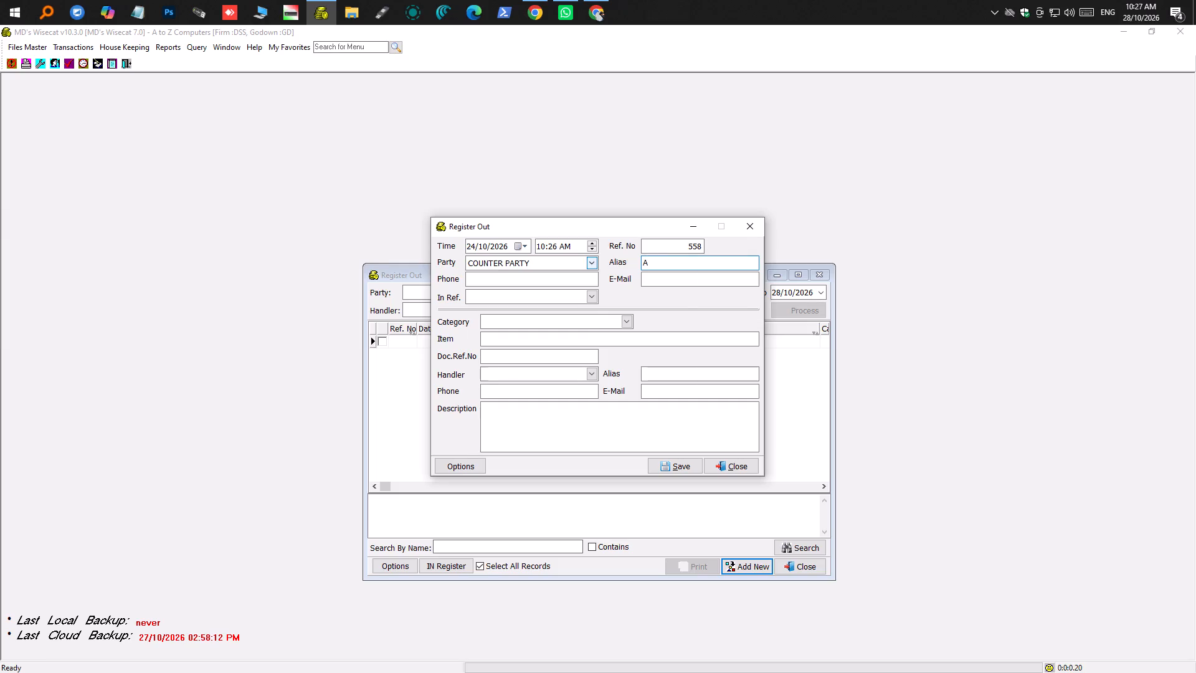
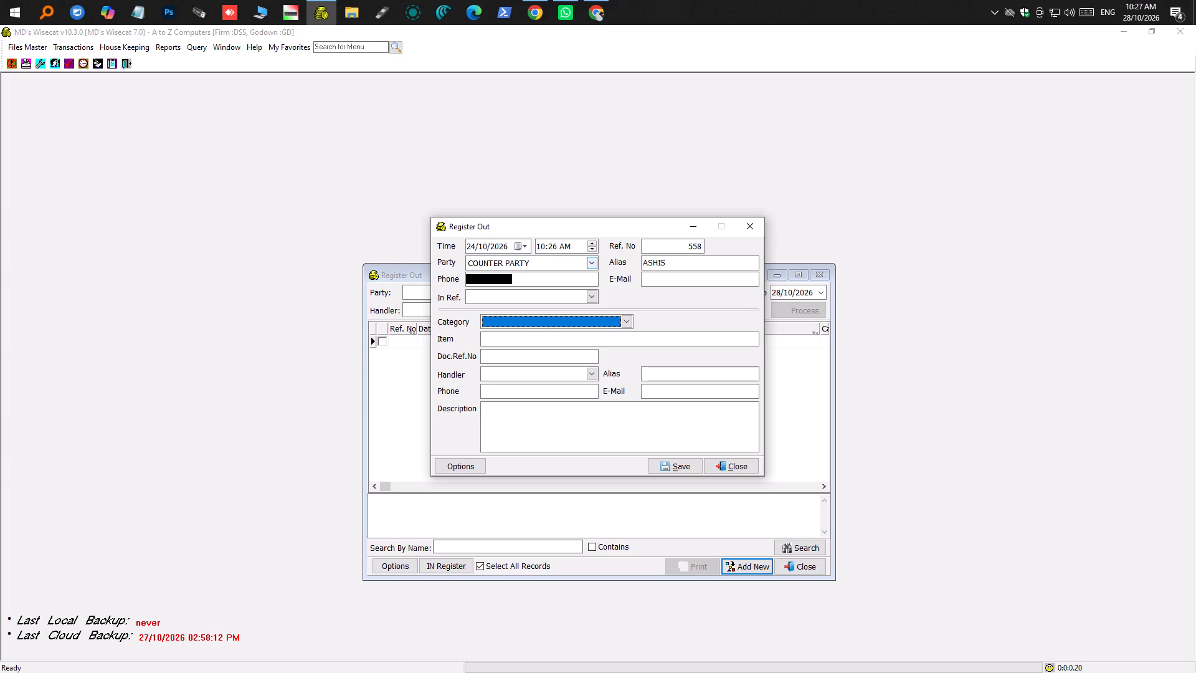
Set the outward entry's category to Used laptops.
key(u)
key(u)
key(Down)
key(Down)
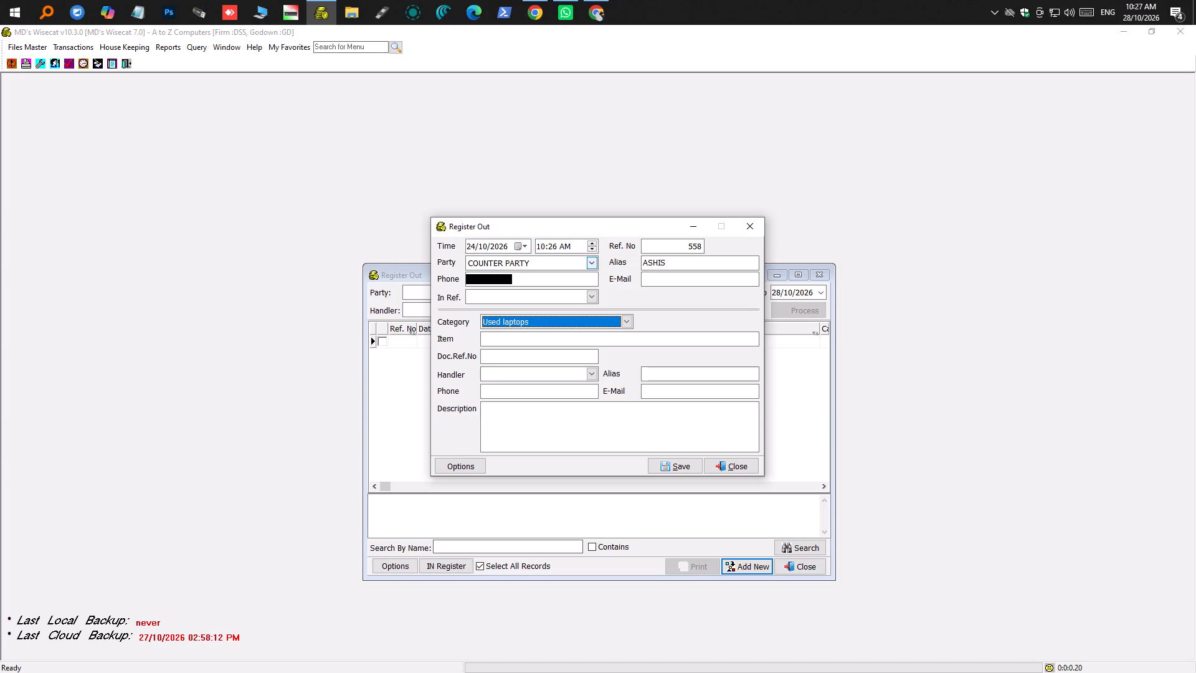
key(Tab)
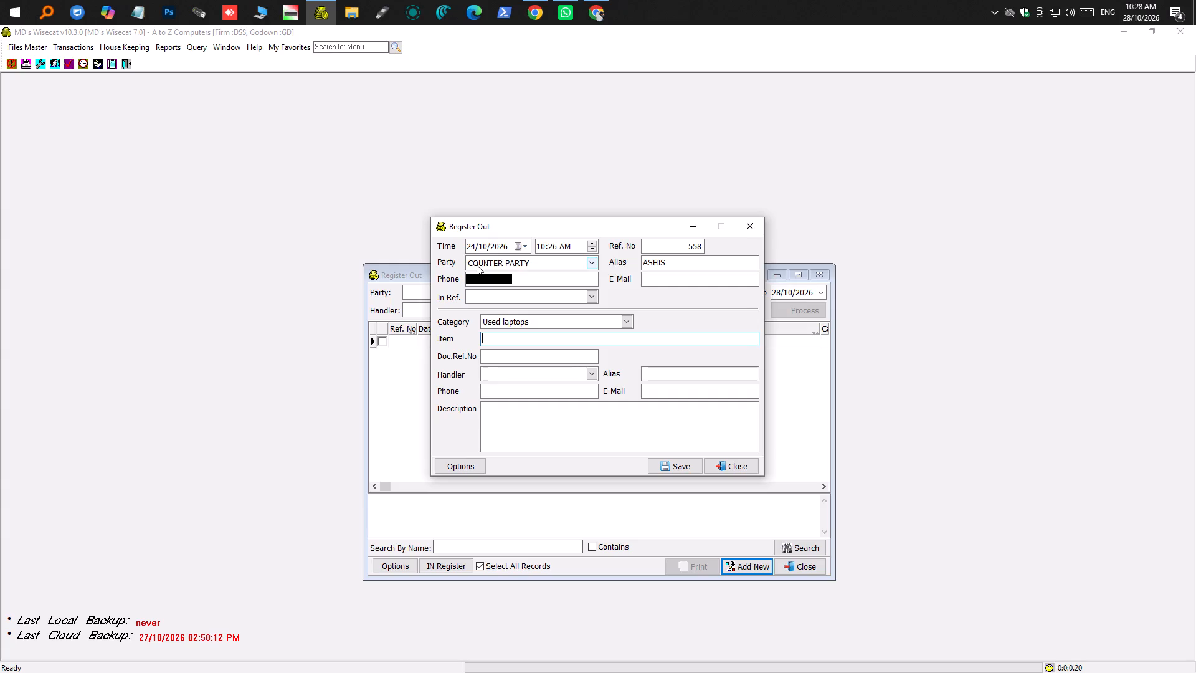
Paste the copied laptop details into the outward entry's description.
click(513, 414)
key(ctrl+v)
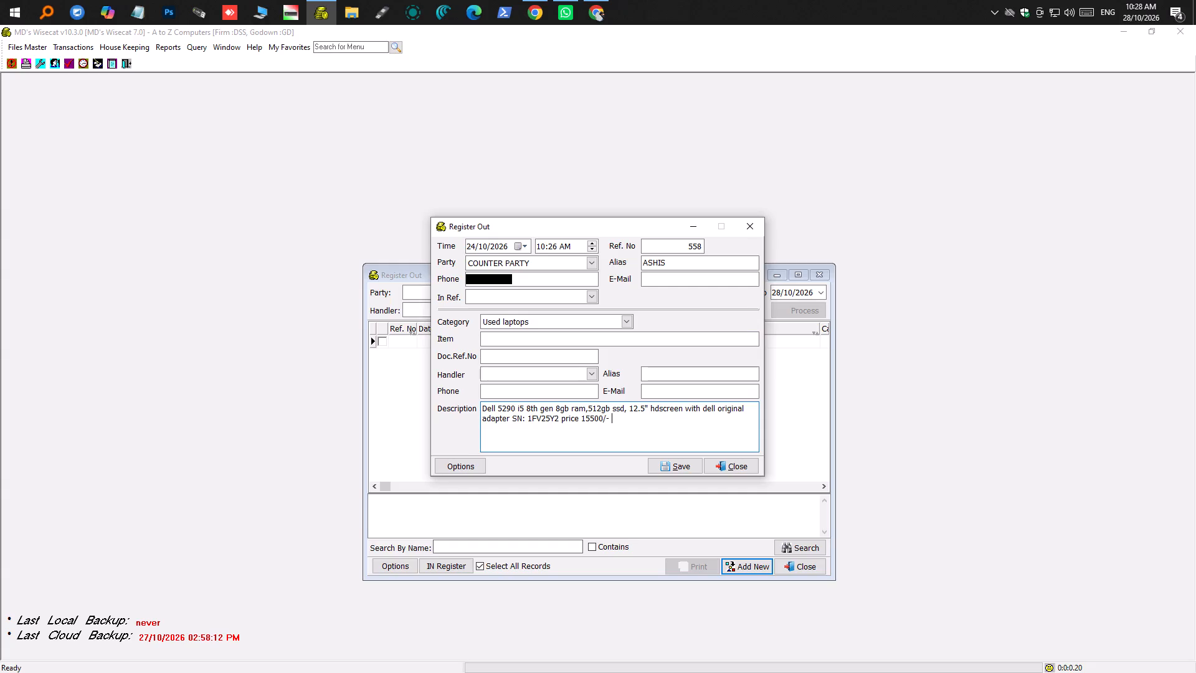
Copy the model name from the description into the item field and expand it to "Dell Latitude 5290".
drag(515, 407, 513, 406)
drag(513, 406, 473, 412)
key(ctrl+c)
click(511, 335)
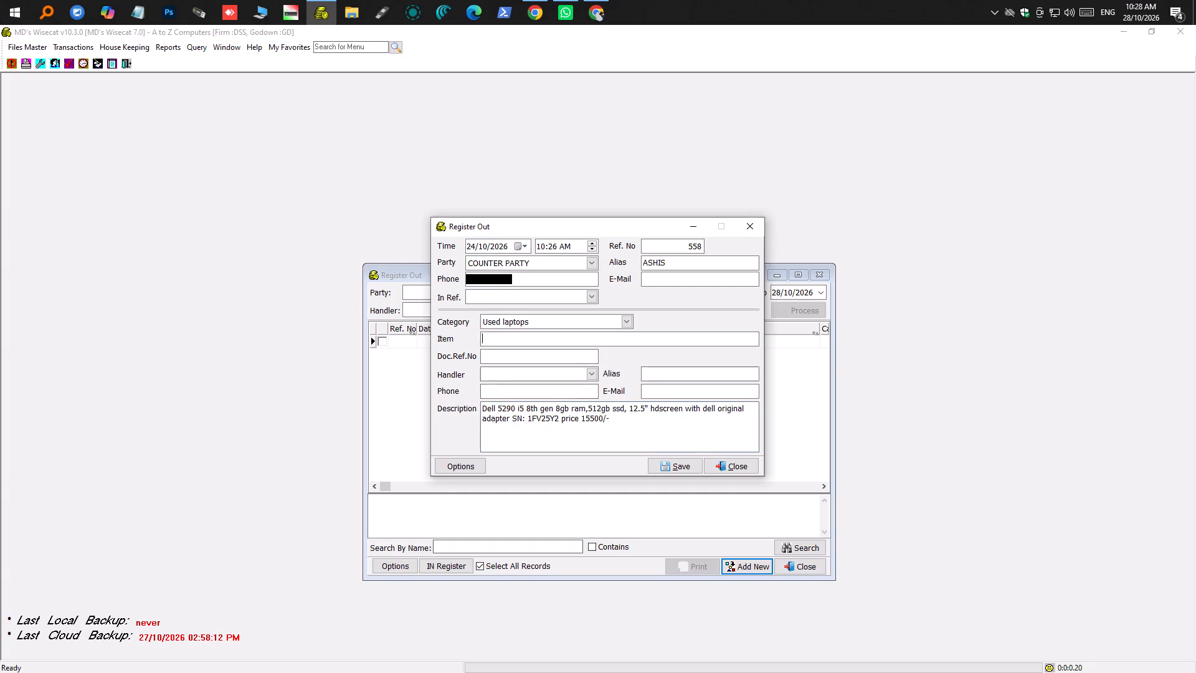
key(ctrl+v)
click(498, 341)
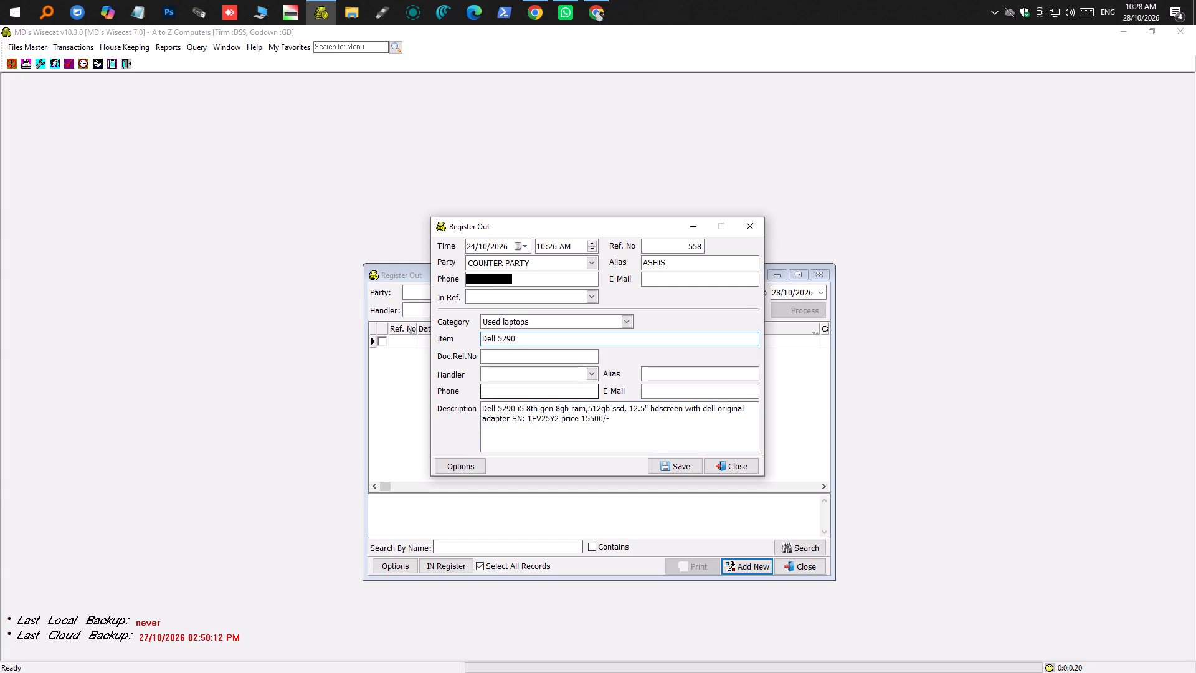
key(l)
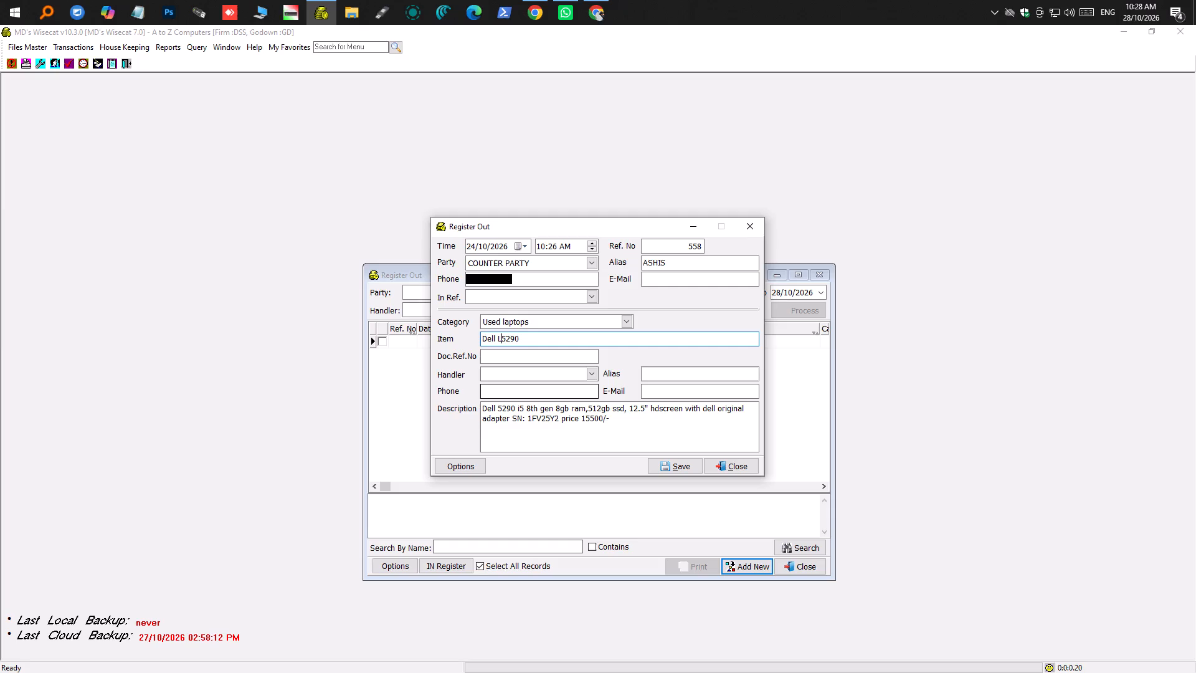
text(atitude)
key(space)
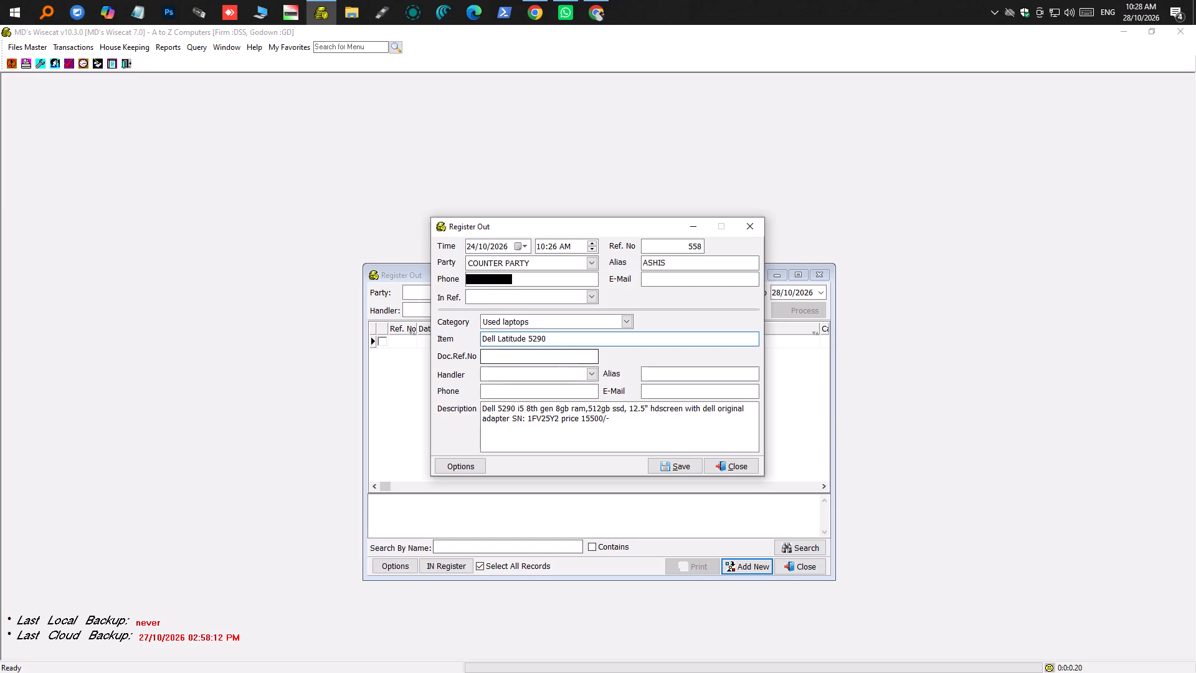
Append "SN: 1FV25Y2" to the item name, copying it from the description.
click(556, 335)
key(space)
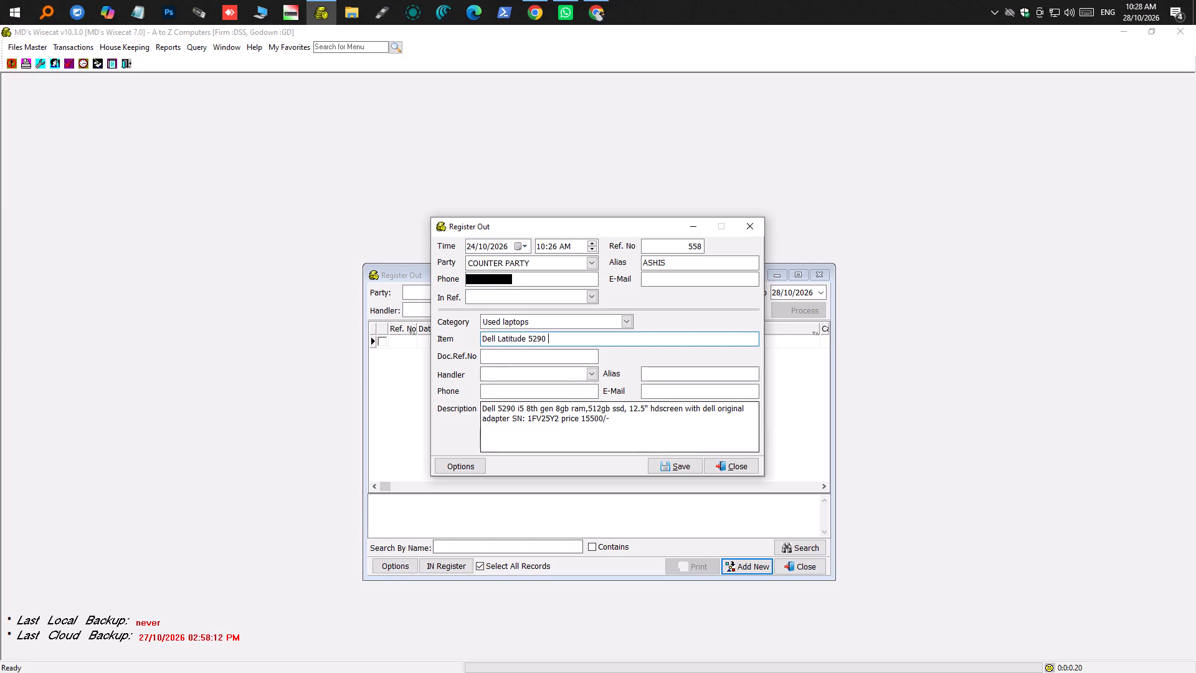
drag(513, 421, 562, 419)
key(ctrl+c)
click(559, 345)
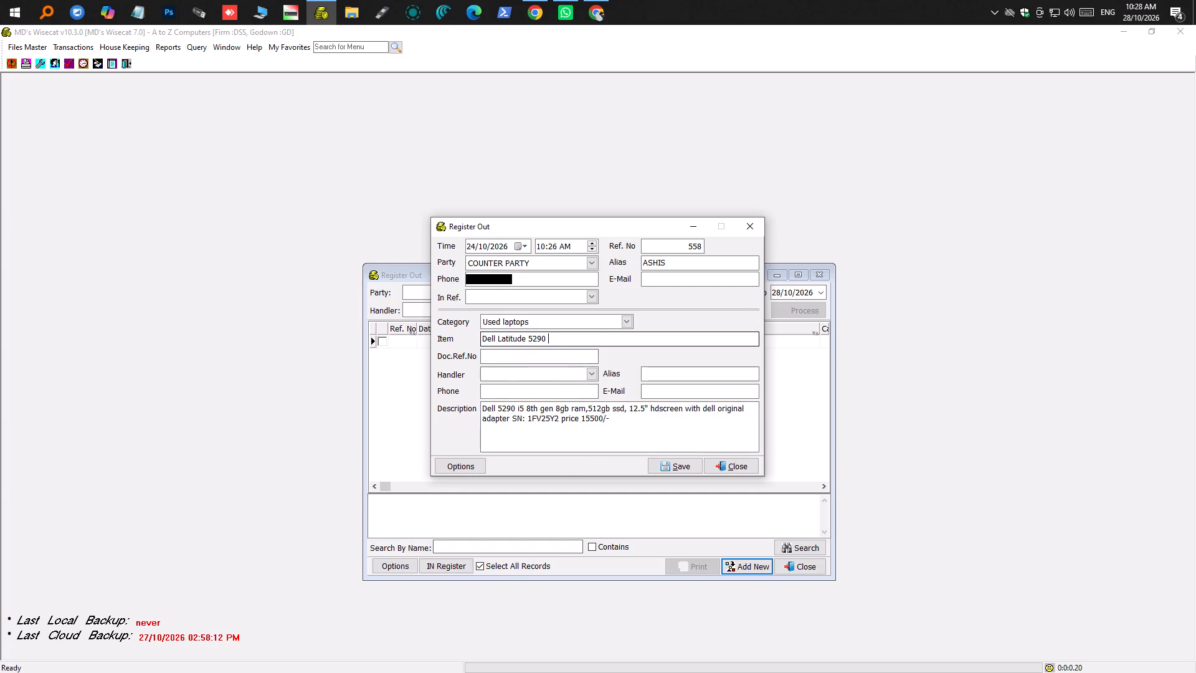
key(ctrl+v)
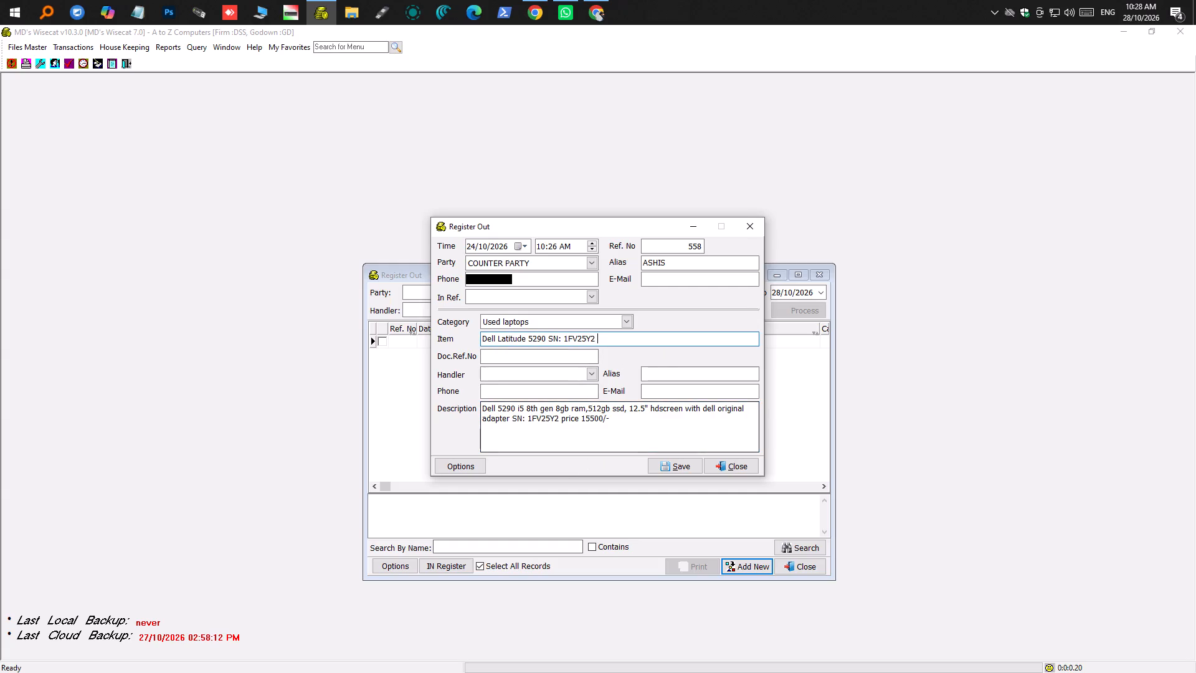
Remove the price wording from the description and add "@ 21800/-" on a new line.
drag(562, 421, 629, 421)
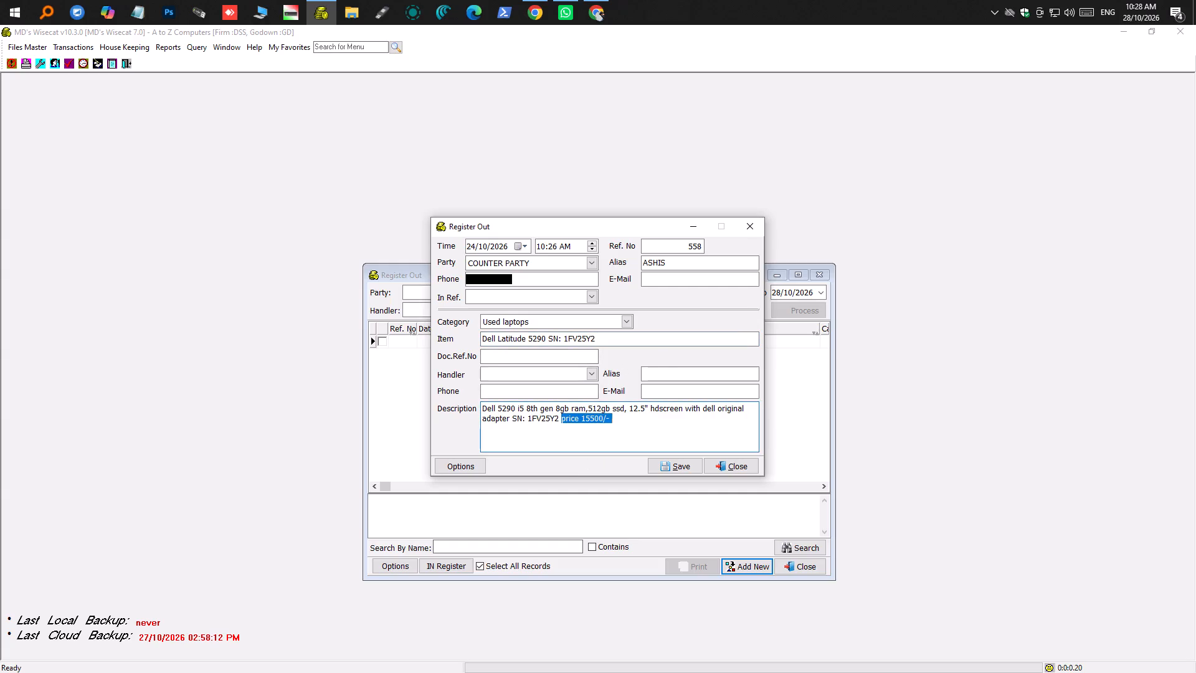
key(Delete)
key(shift+Return)
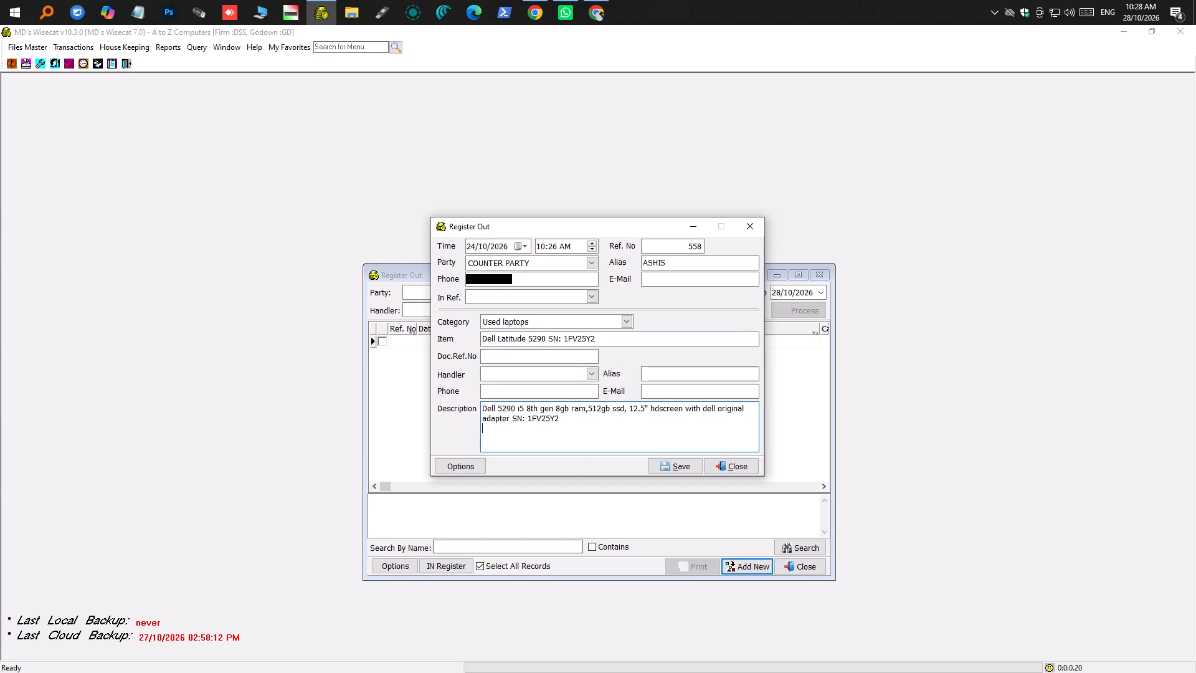
text(@)
key(space)
text(21800)
text(/-)
key(space)
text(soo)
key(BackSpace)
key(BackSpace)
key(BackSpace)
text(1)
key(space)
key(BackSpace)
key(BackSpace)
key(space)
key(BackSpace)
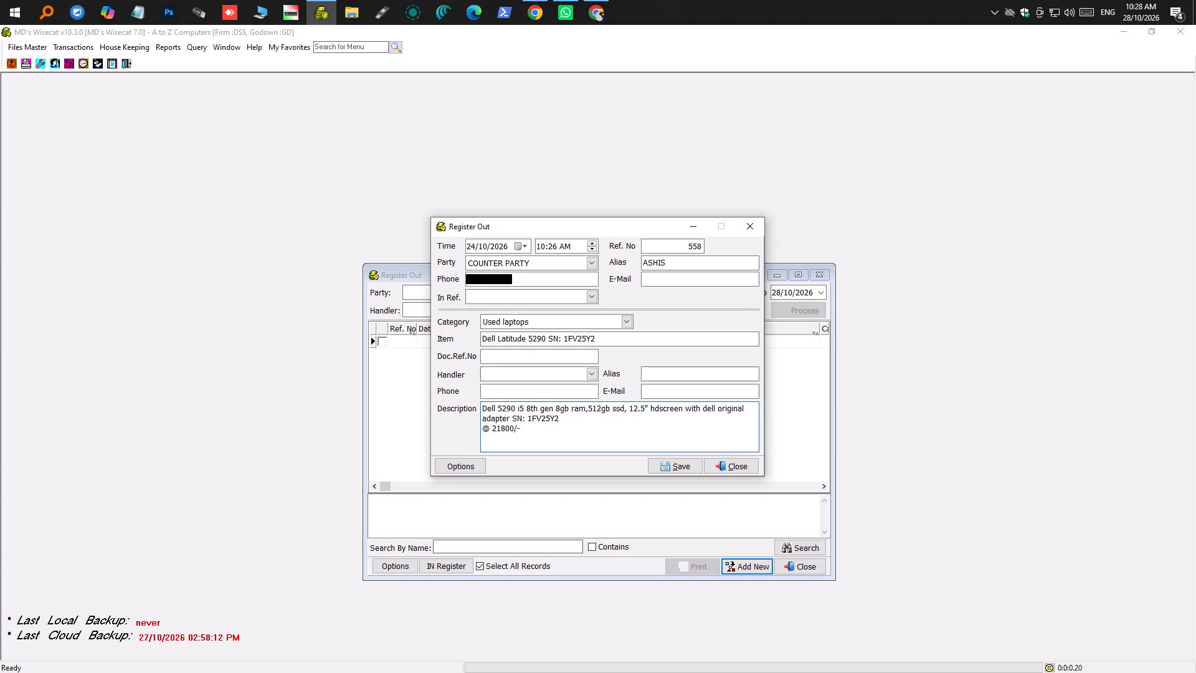
Add "7 days testing warranty" after the price in the description.
text(7 days testing warranty)
key(space)
Add a new line reading "with 65watt dell adapter" below the price and warranty line.
key(shift+Return)
text(with)
key(space)
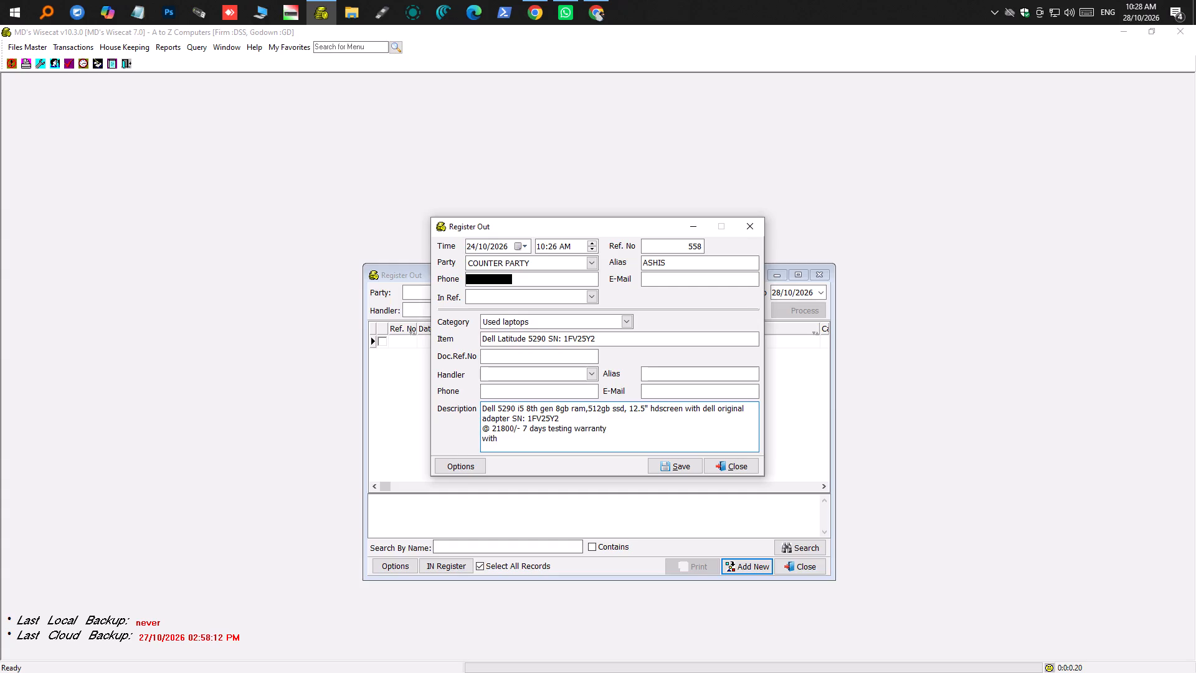
text(65watt)
key(space)
text(dell)
key(space)
text(adapter)
key(space)
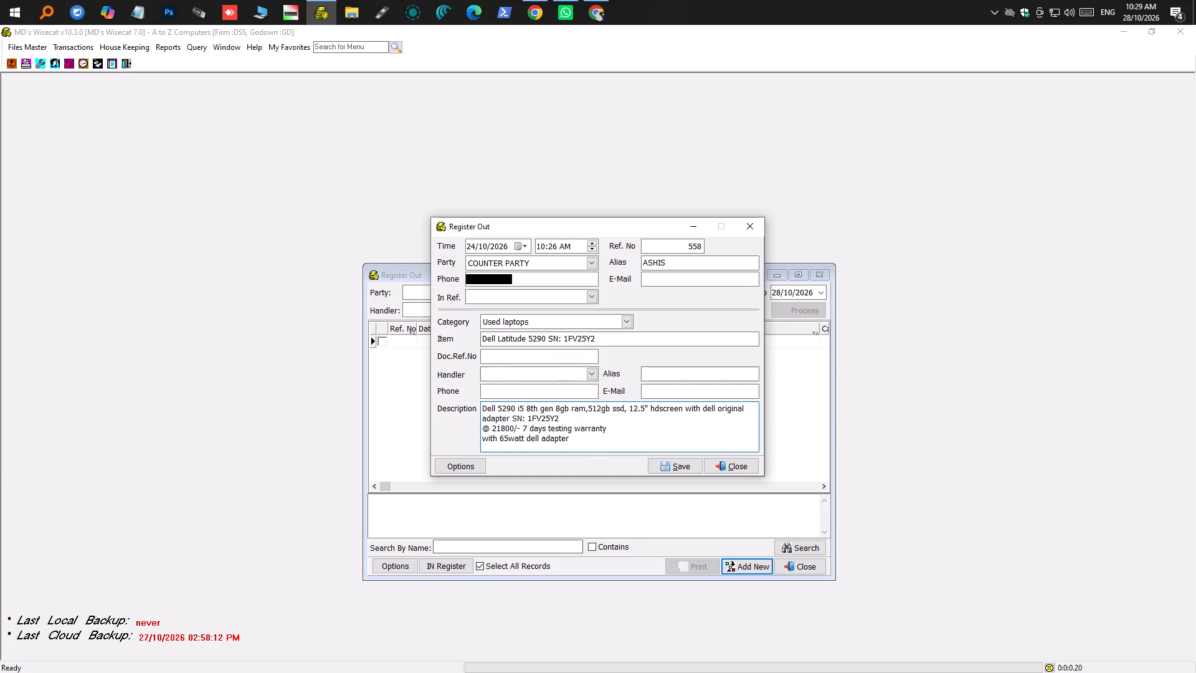
Cut the 65watt adapter line and open an empty line above the price line in the description.
drag(583, 442, 480, 451)
key(ctrl+x)
click(563, 416)
key(shift+Return)
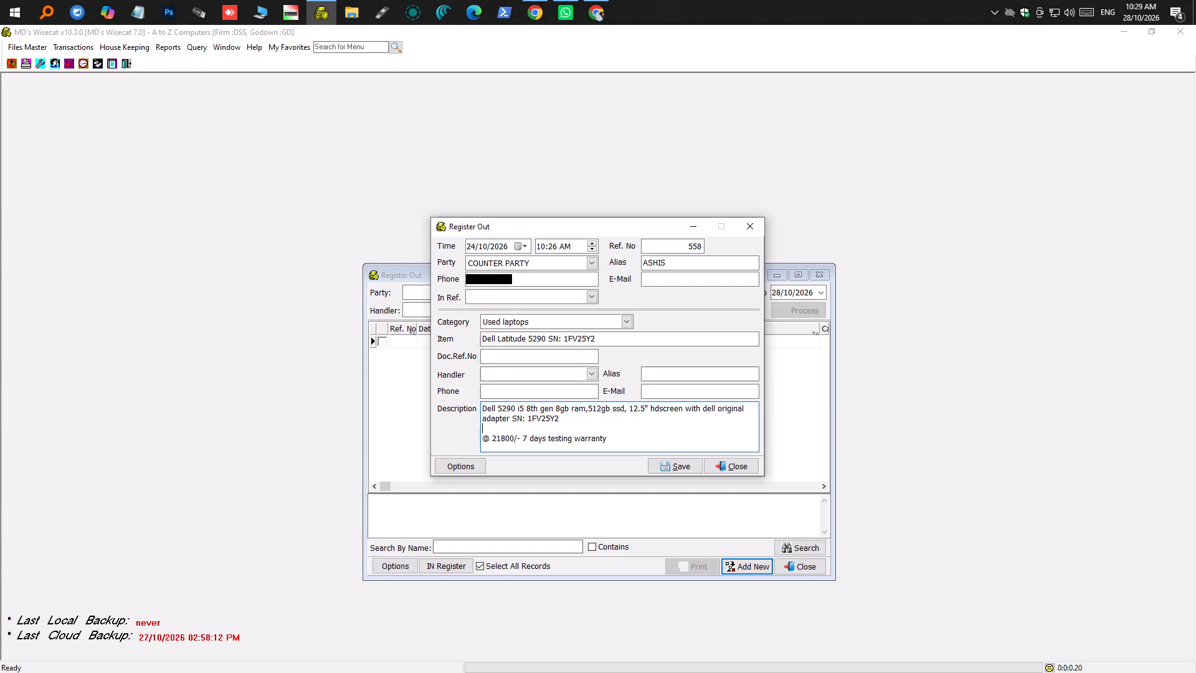
Change the storage in the description to "256gb nvme ssd".
click(591, 409)
key(Delete)
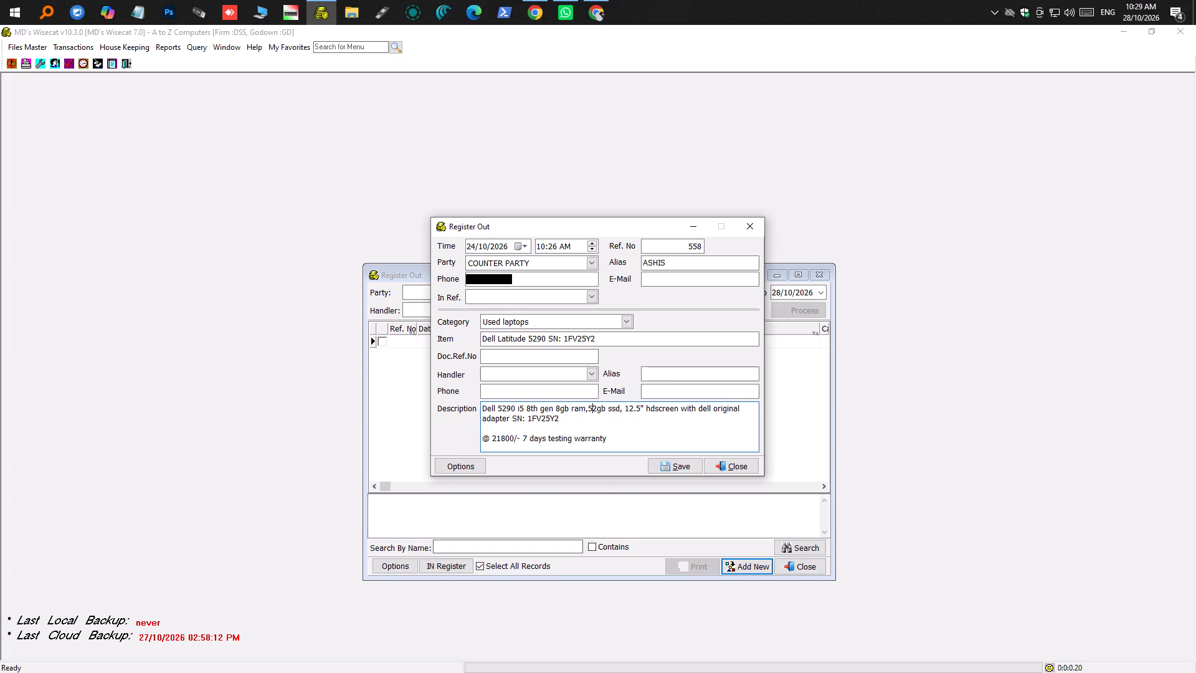
key(BackSpace)
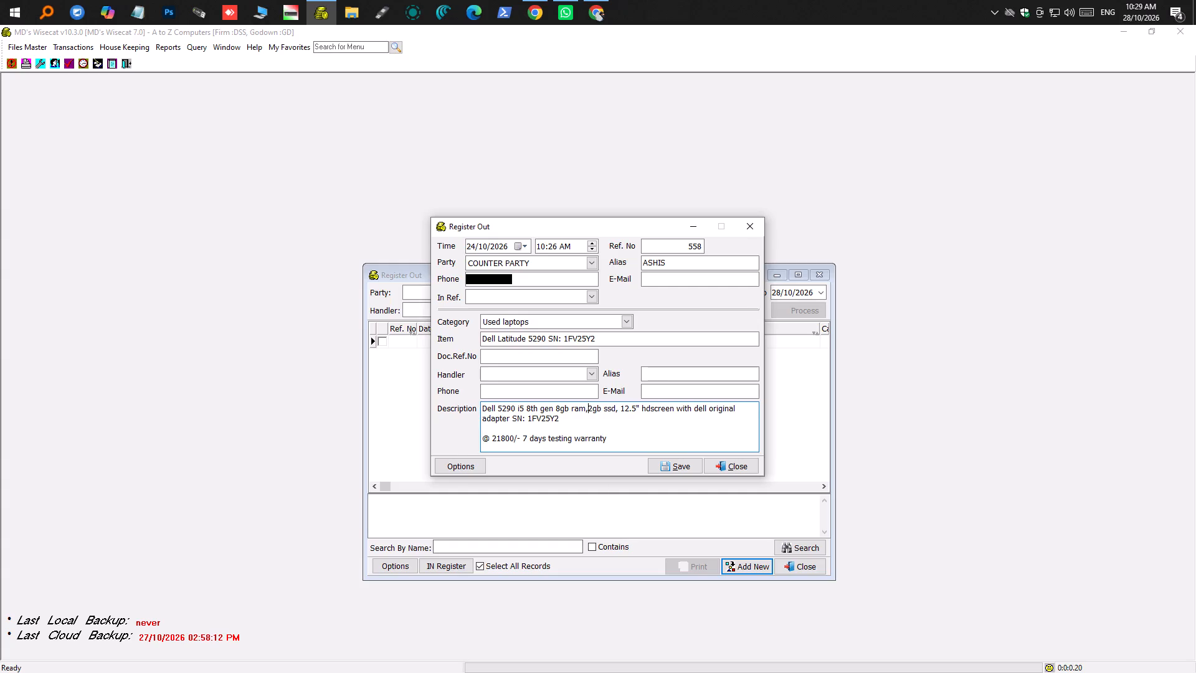
key(Right)
text(56)
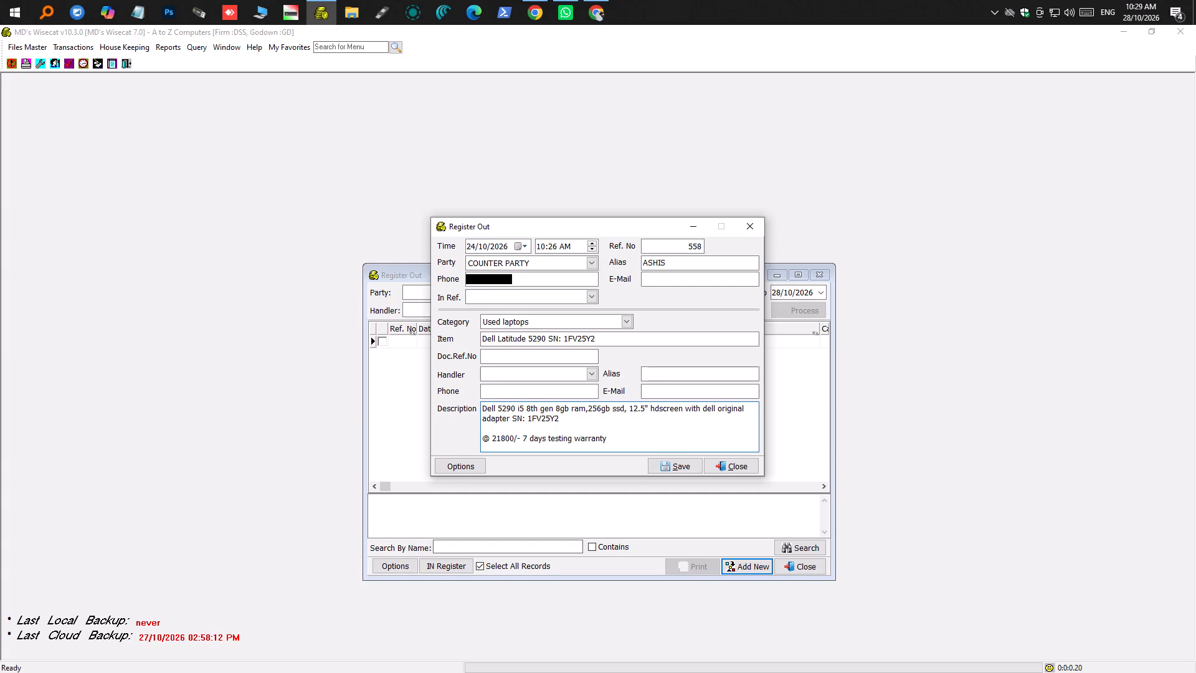
click(610, 408)
key(space)
text(nvme)
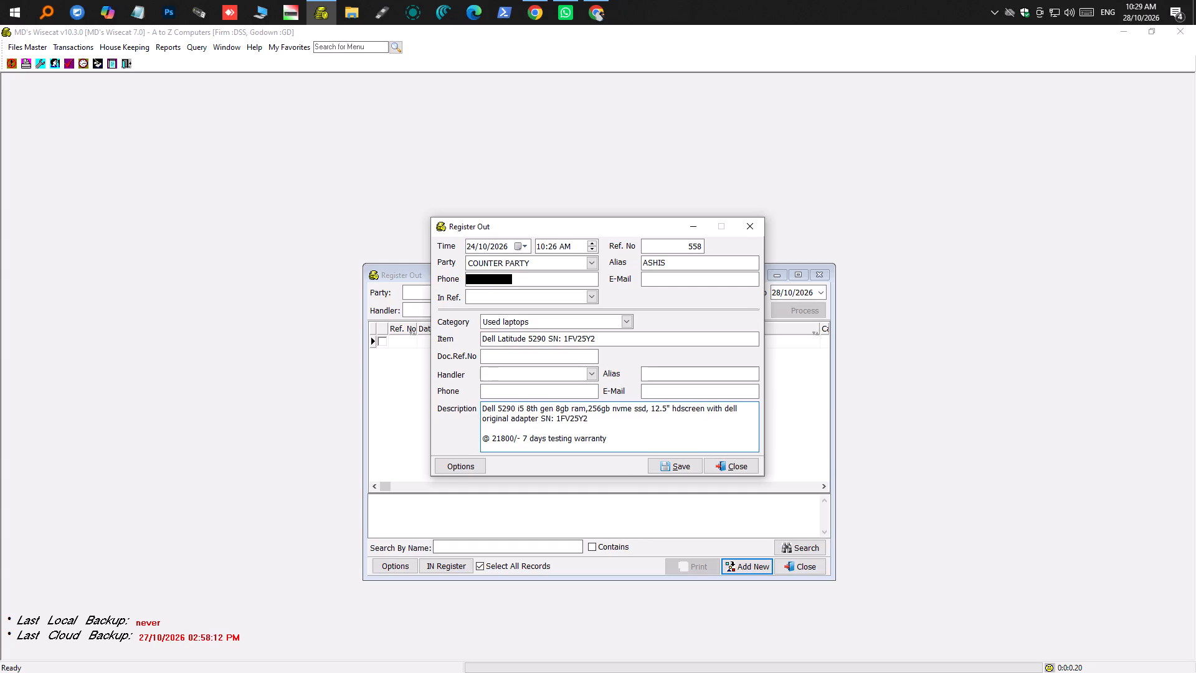
Separate "hdscreen" into "hd screen" in the description.
click(680, 407)
key(space)
Move the serial number to its own line below the specifications, with "with dell original adapter" on the line beneath it.
click(744, 415)
drag(515, 422, 604, 418)
click(620, 418)
drag(483, 422, 624, 417)
click(624, 421)
scroll(561, 437, down, 2)
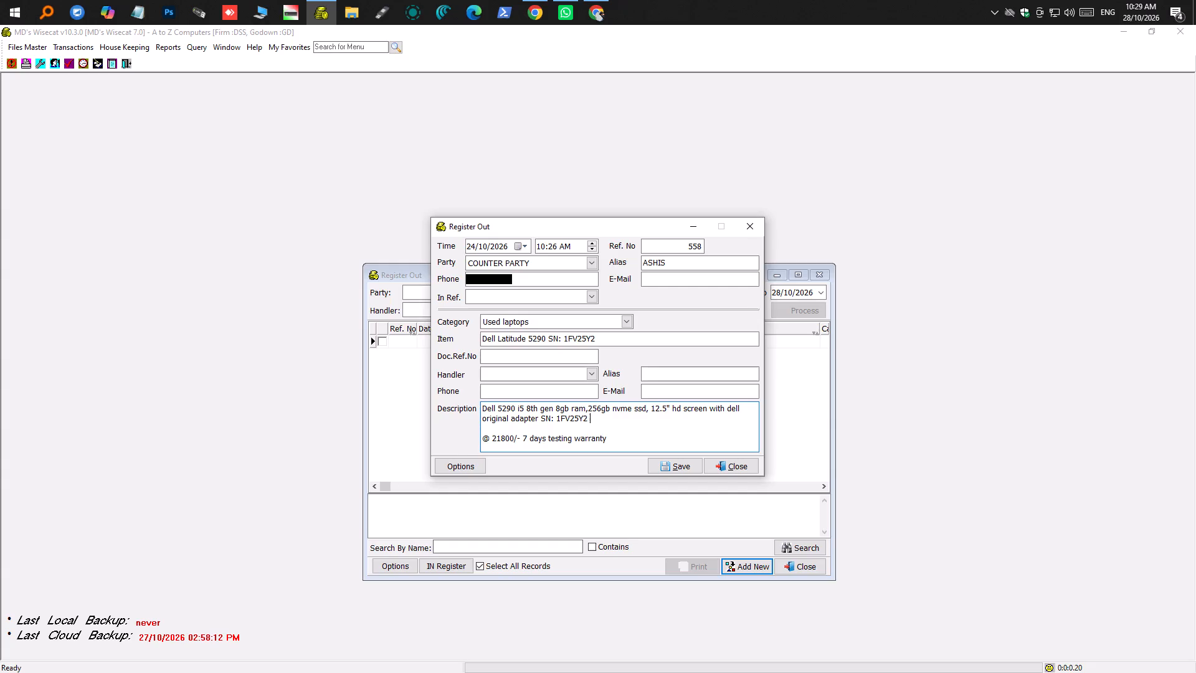
drag(543, 419, 597, 422)
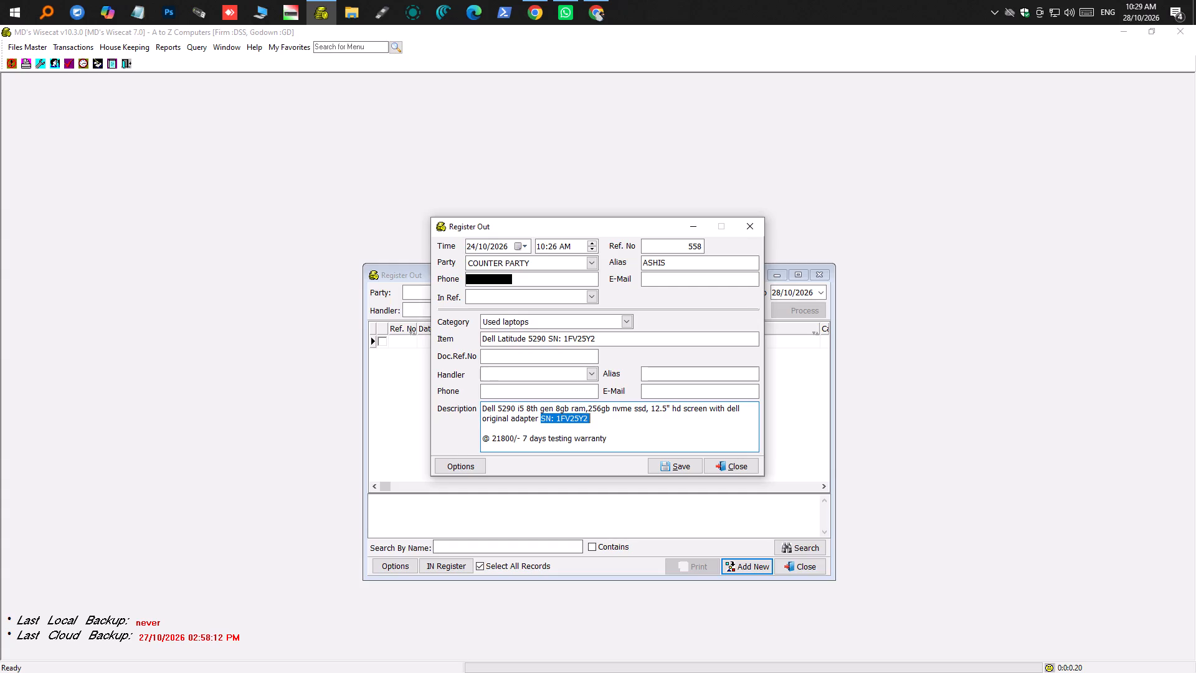
key(ctrl+x)
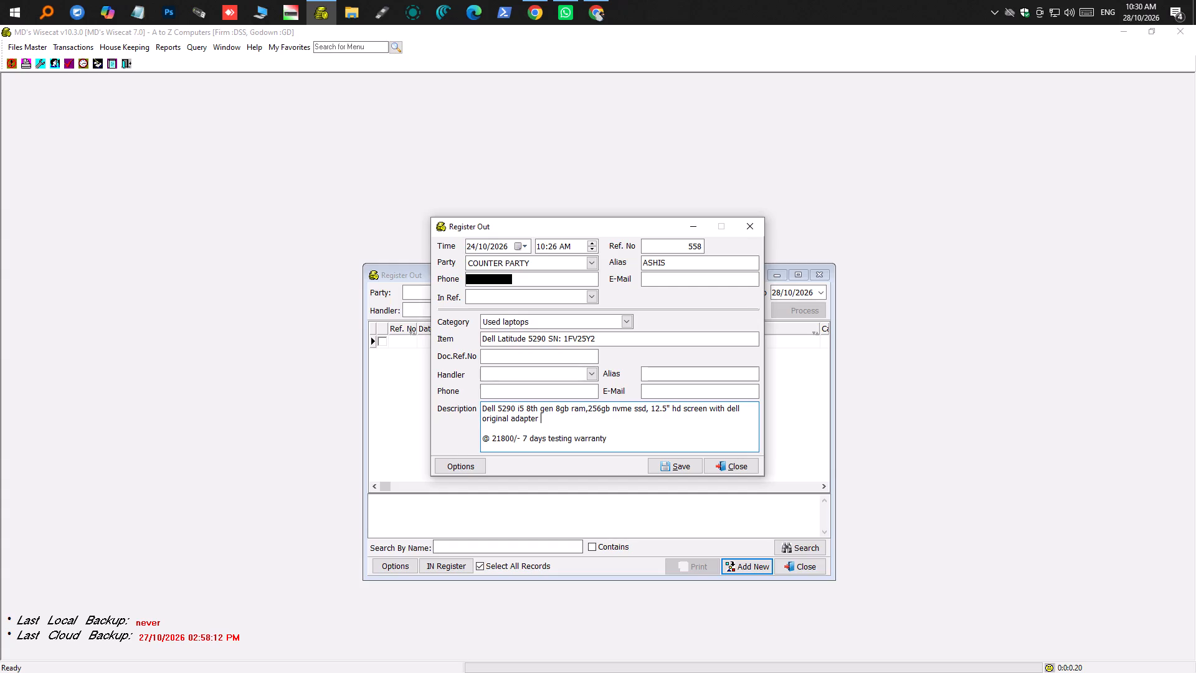
click(708, 406)
key(shift+Return)
key(ctrl+v)
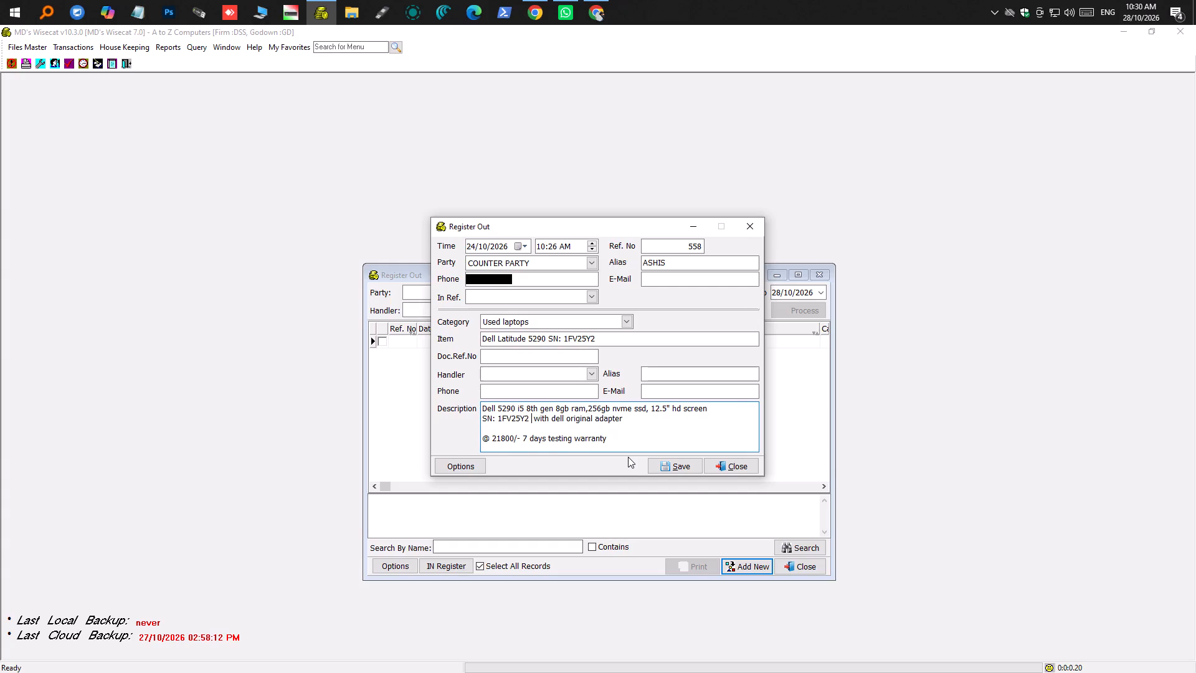
key(shift+Return)
key(Delete)
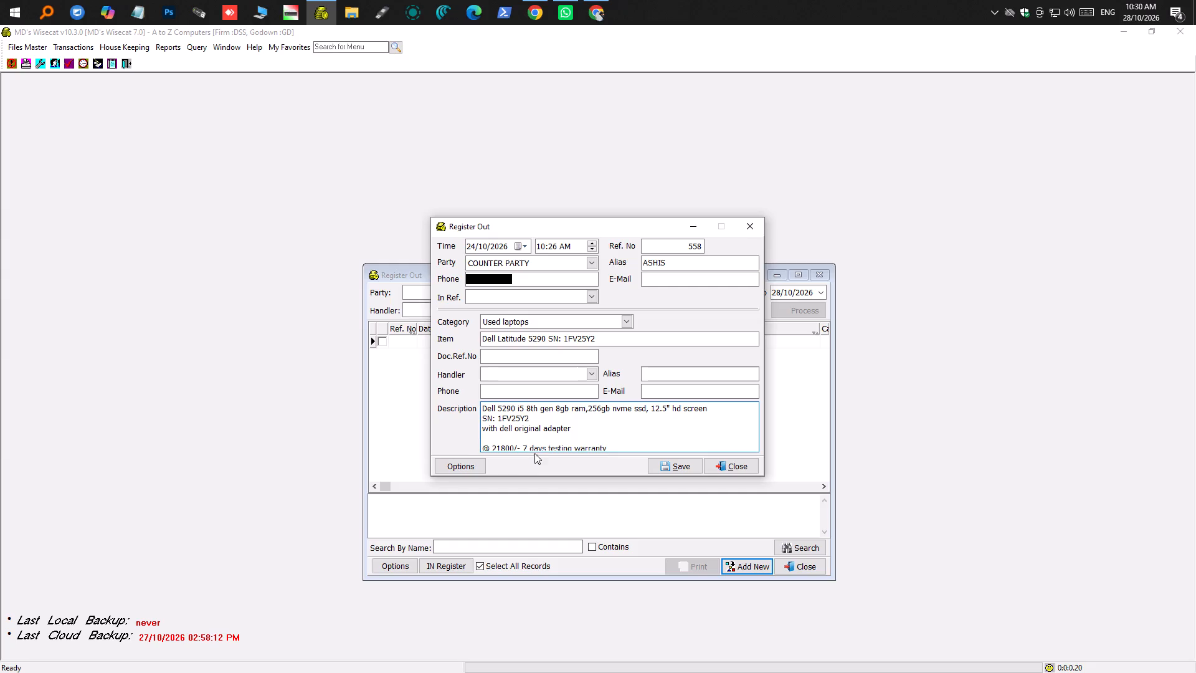
Insert "65watt" before "original adapter" in the description's adapter line.
click(515, 430)
text(65)
text(watt)
key(space)
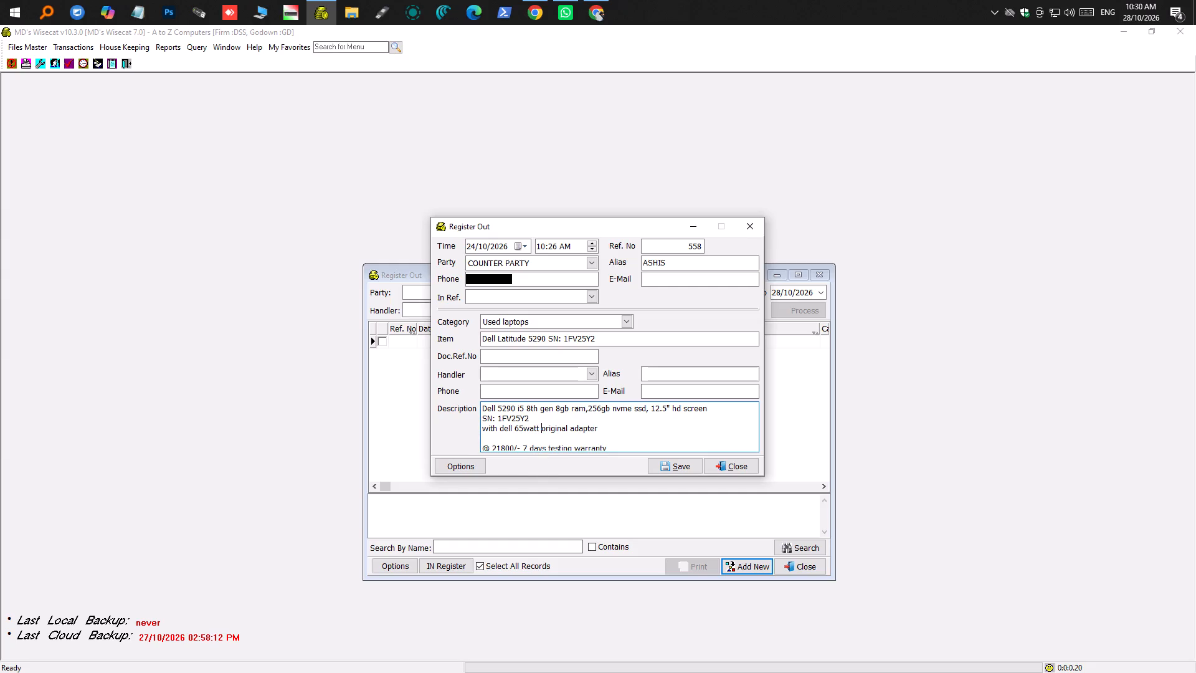
Remove the blank line above the price line and the space after "@" in the description.
click(635, 437)
key(Delete)
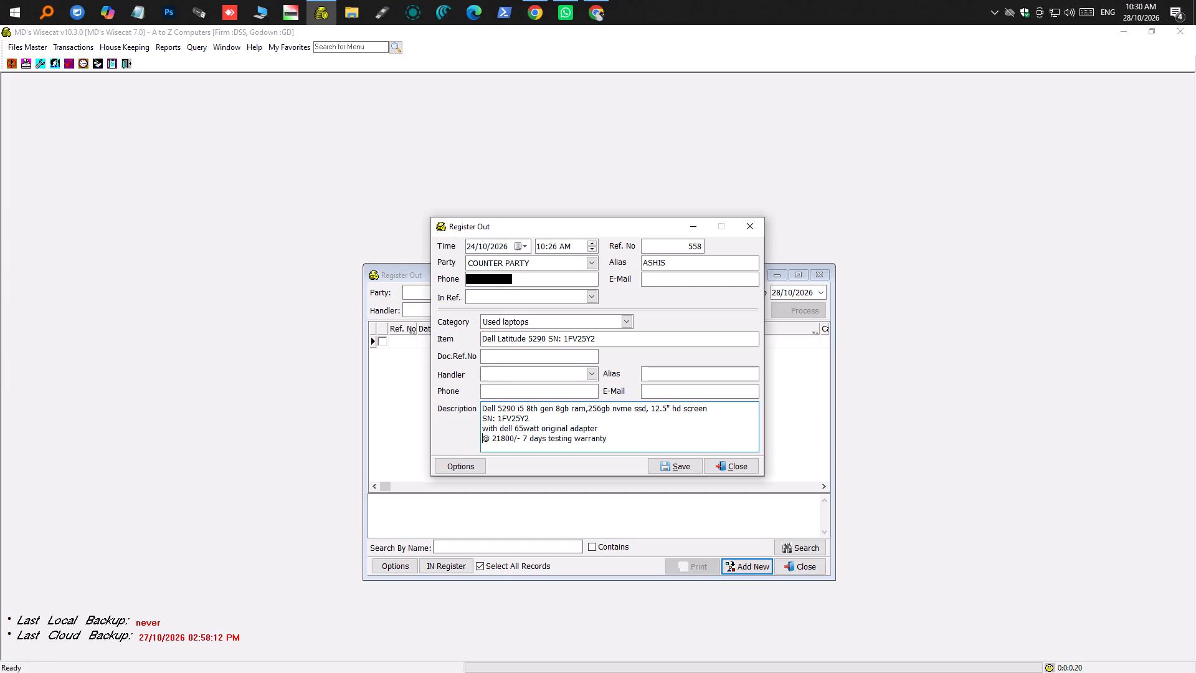
click(496, 441)
key(BackSpace)
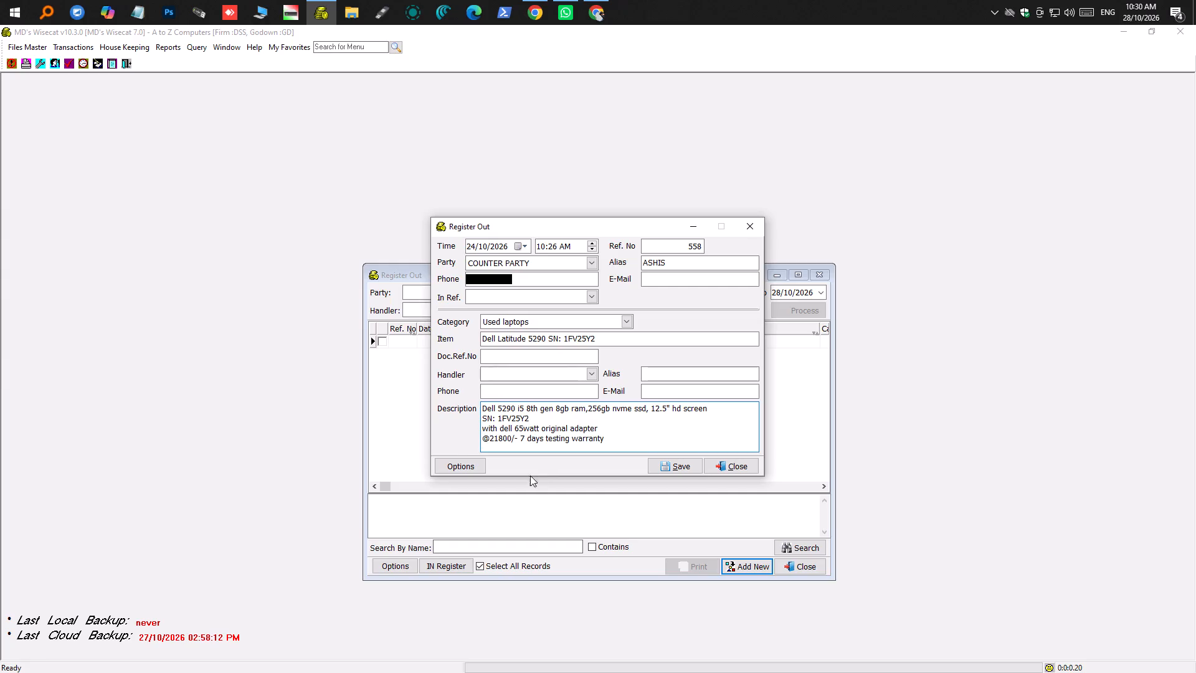
Add the line "payment received on googlepay rahul" below the price and warranty line.
drag(503, 442, 610, 442)
click(620, 441)
key(shift+Return)
text(payment received on)
key(space)
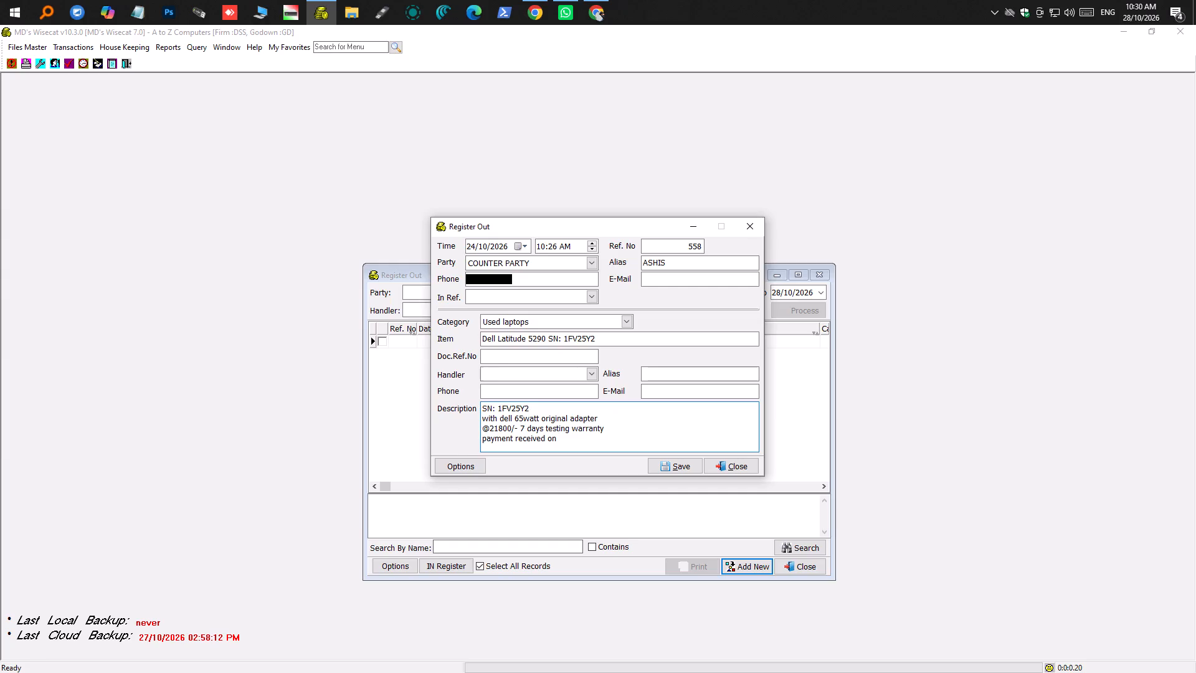
text(googlepay)
key(space)
text(rahul)
key(space)
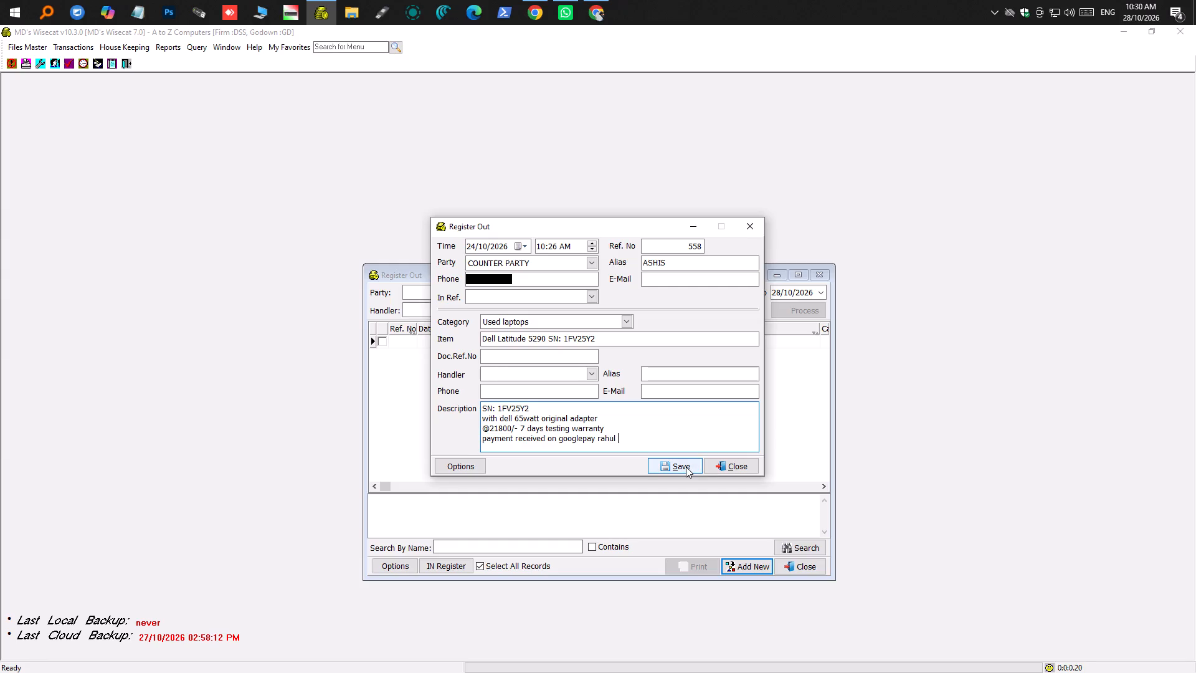
Save the Dell Latitude 5290 outward entry and select its record in the register list.
click(677, 469)
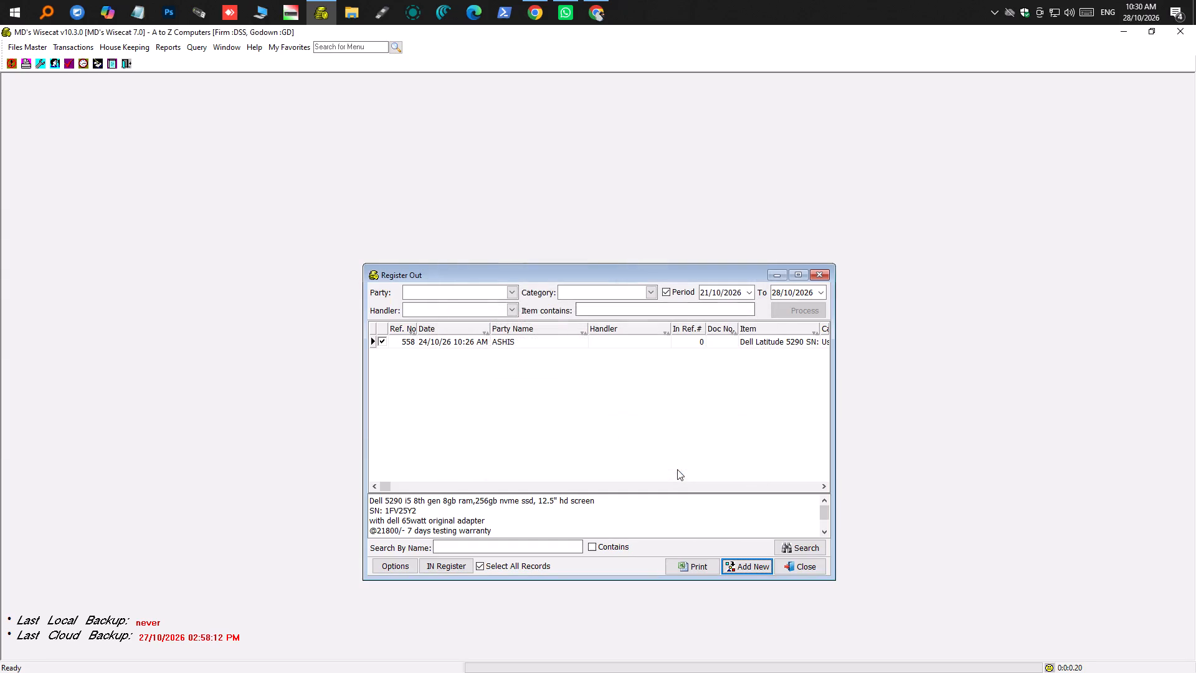
click(506, 342)
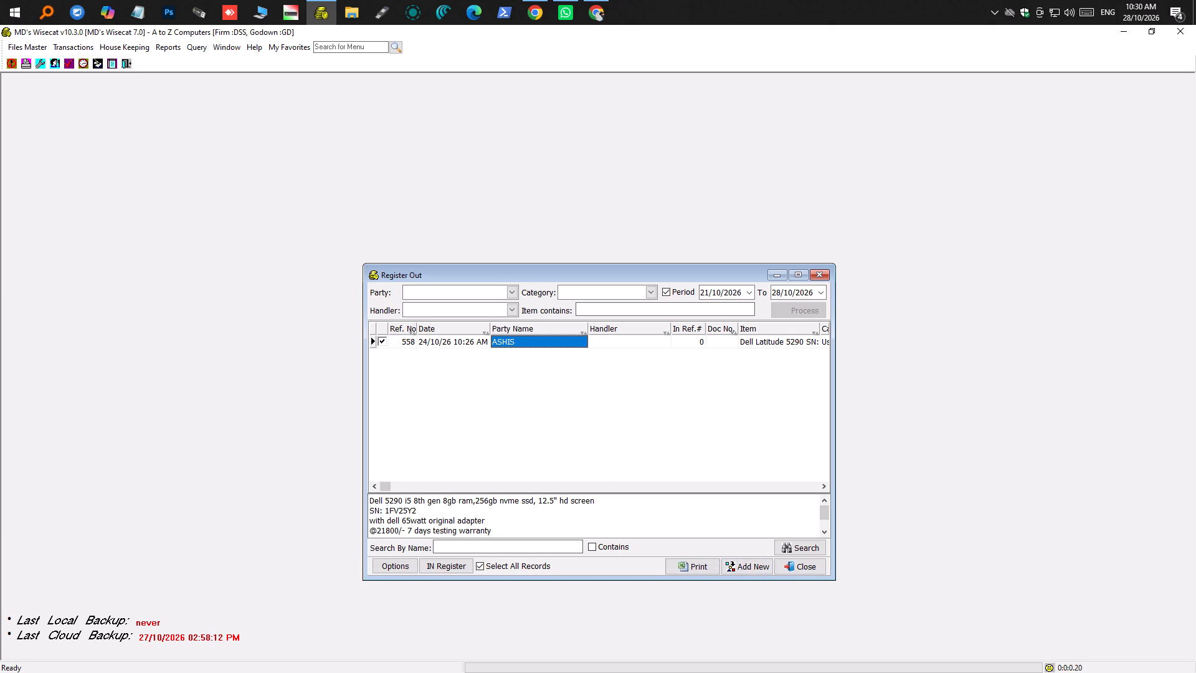
Start another outward register entry and open its date for selection.
click(751, 569)
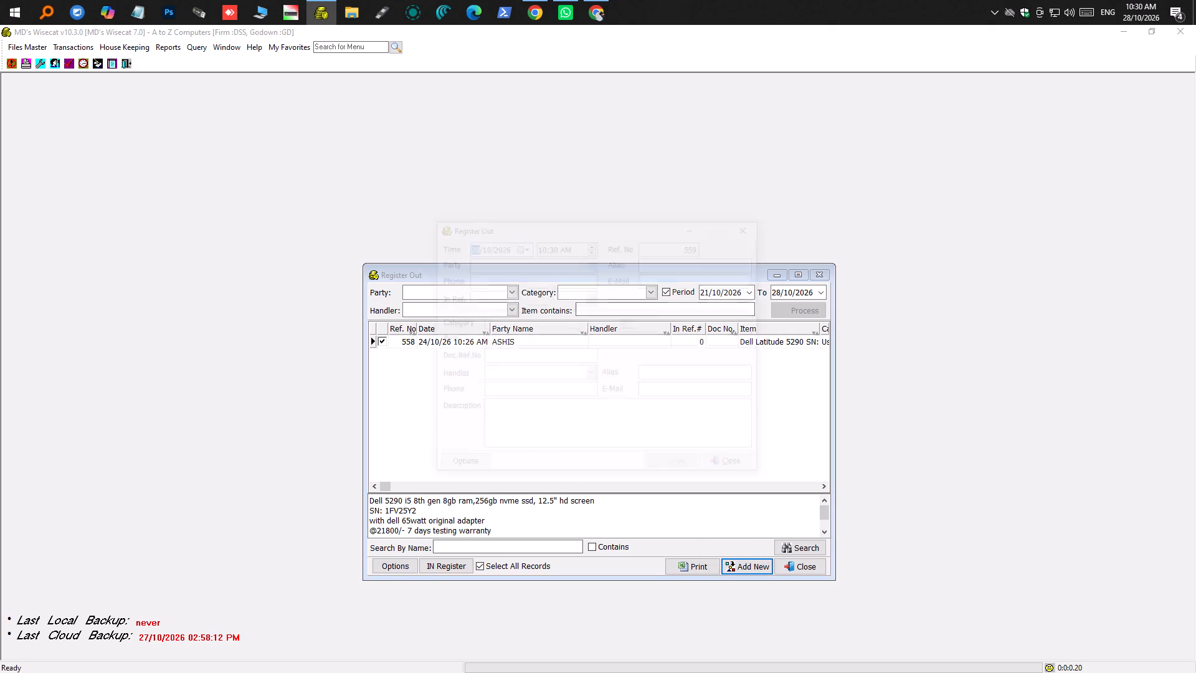
click(526, 247)
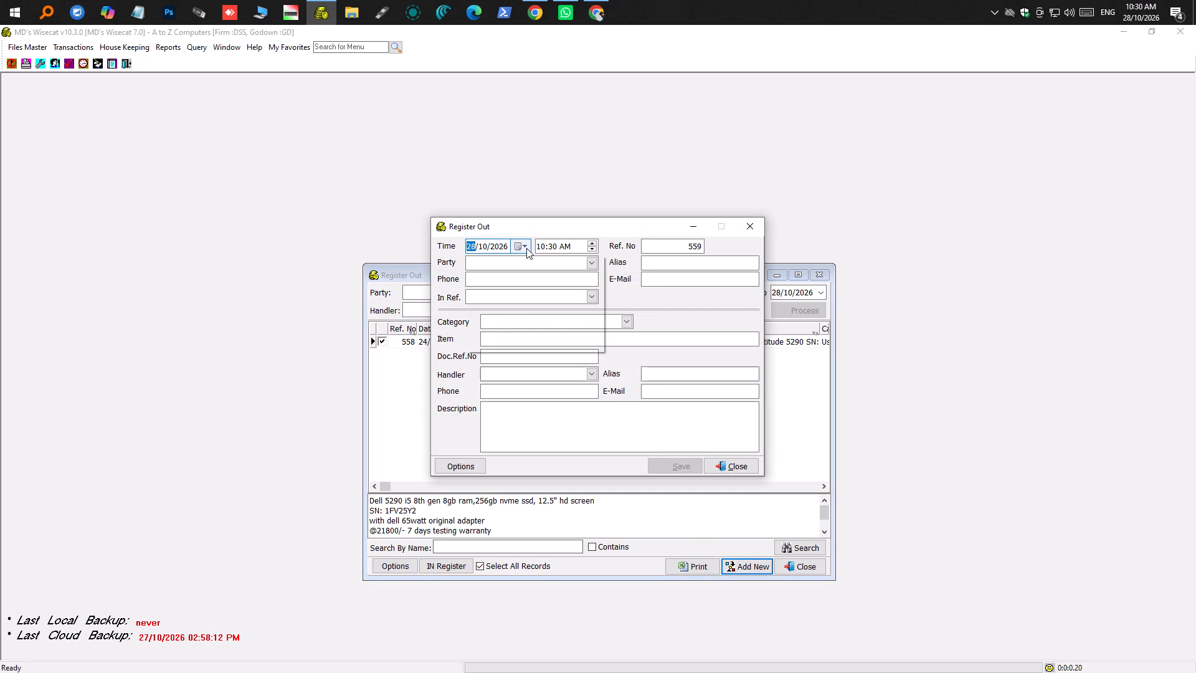
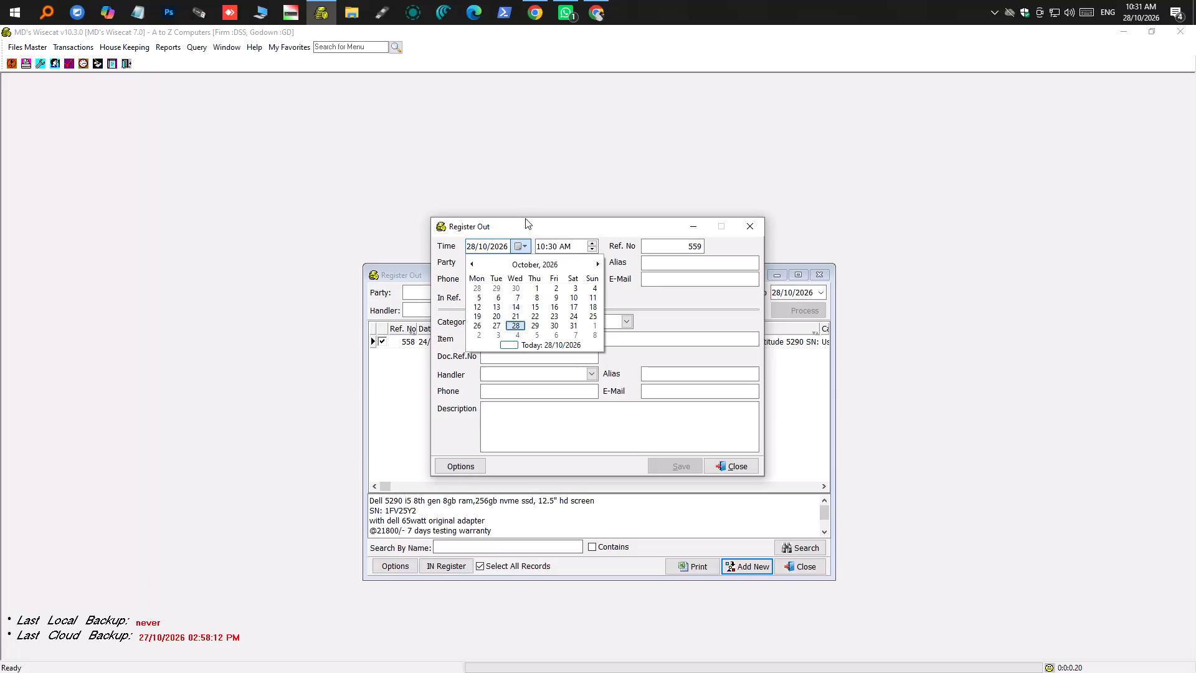
Close the blank outward entry without saving and move the outward register aside to bring the inward register forward.
click(524, 234)
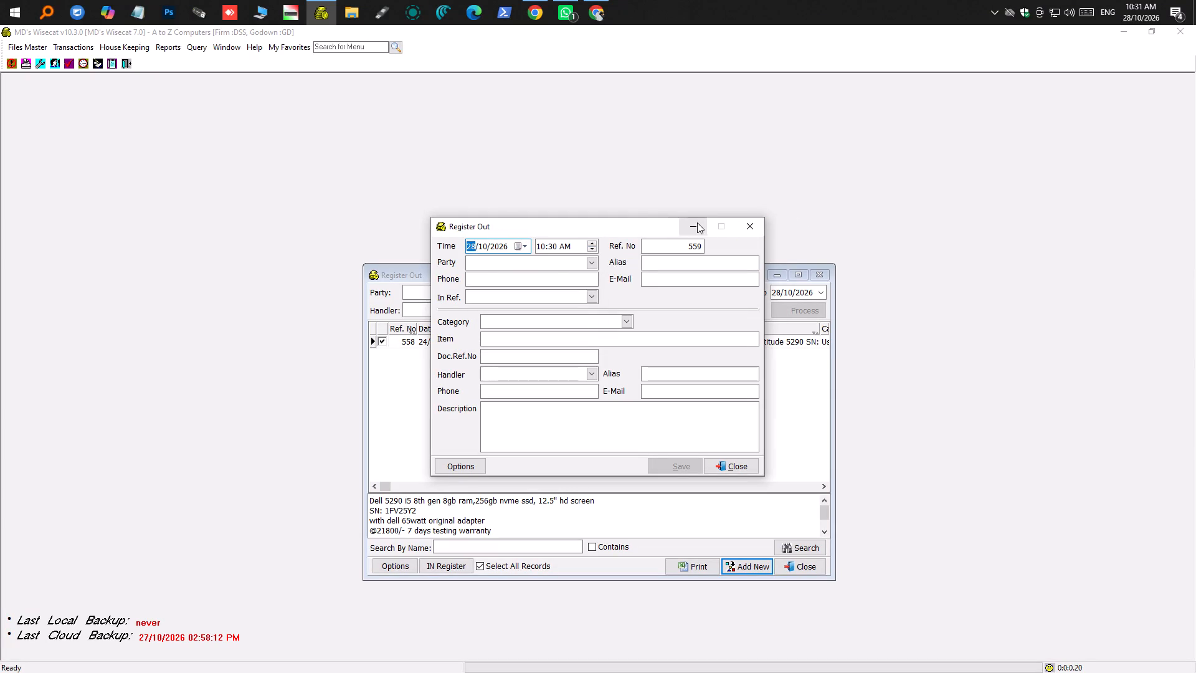
click(743, 223)
drag(506, 268, 688, 205)
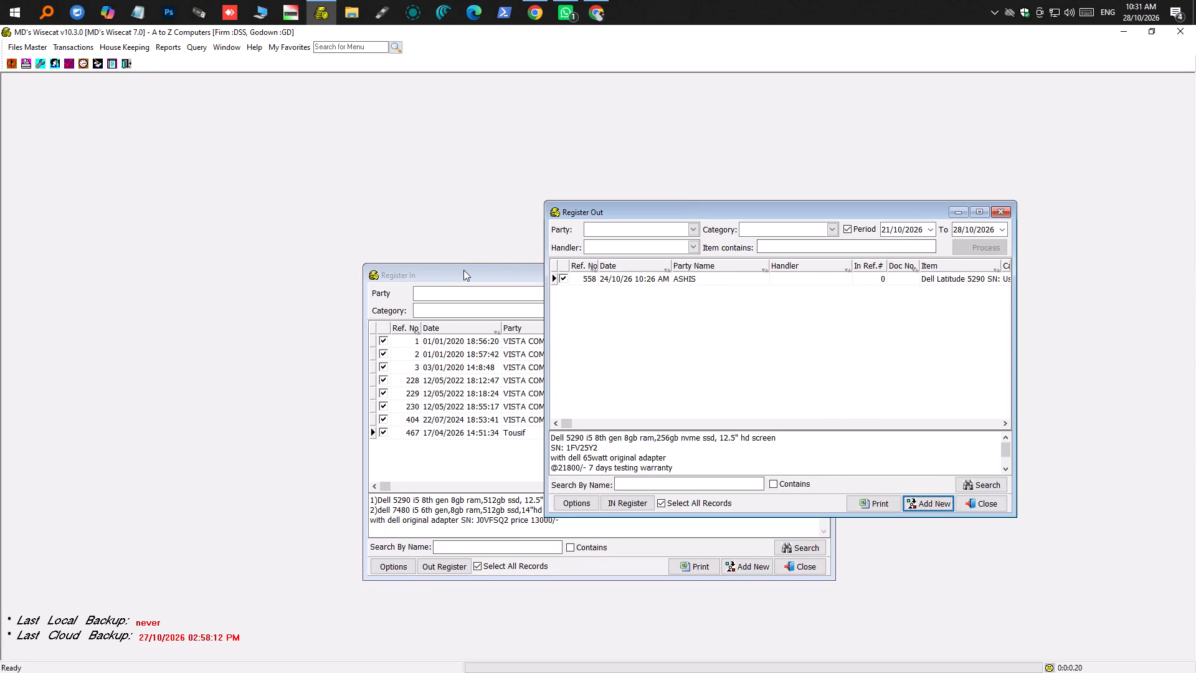
click(463, 270)
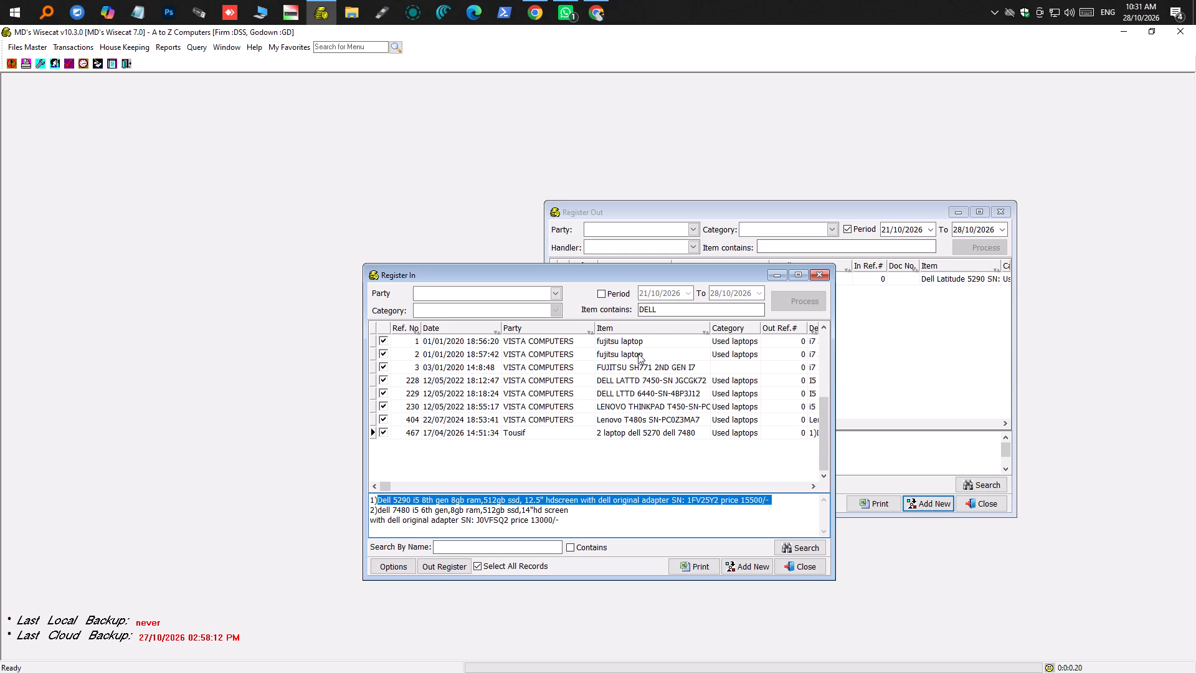
Search the inward register for items containing "HP" and examine the most recent purchase records and their descriptions.
drag(668, 309, 509, 308)
key(BackSpace)
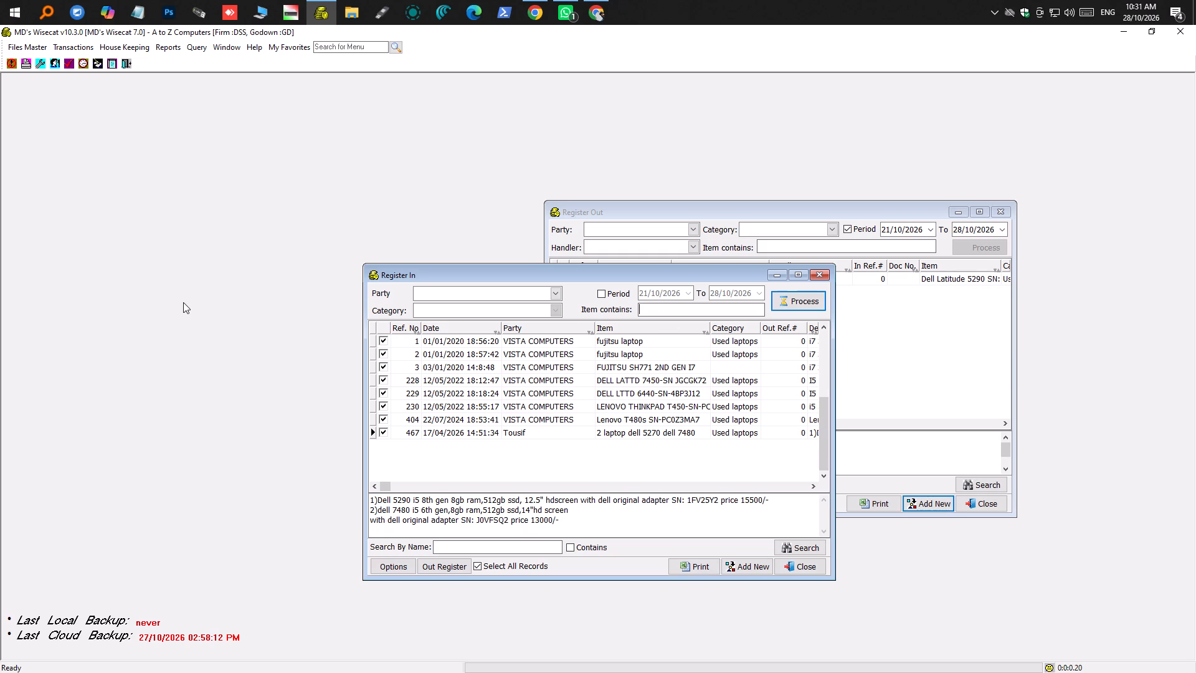
click(651, 307)
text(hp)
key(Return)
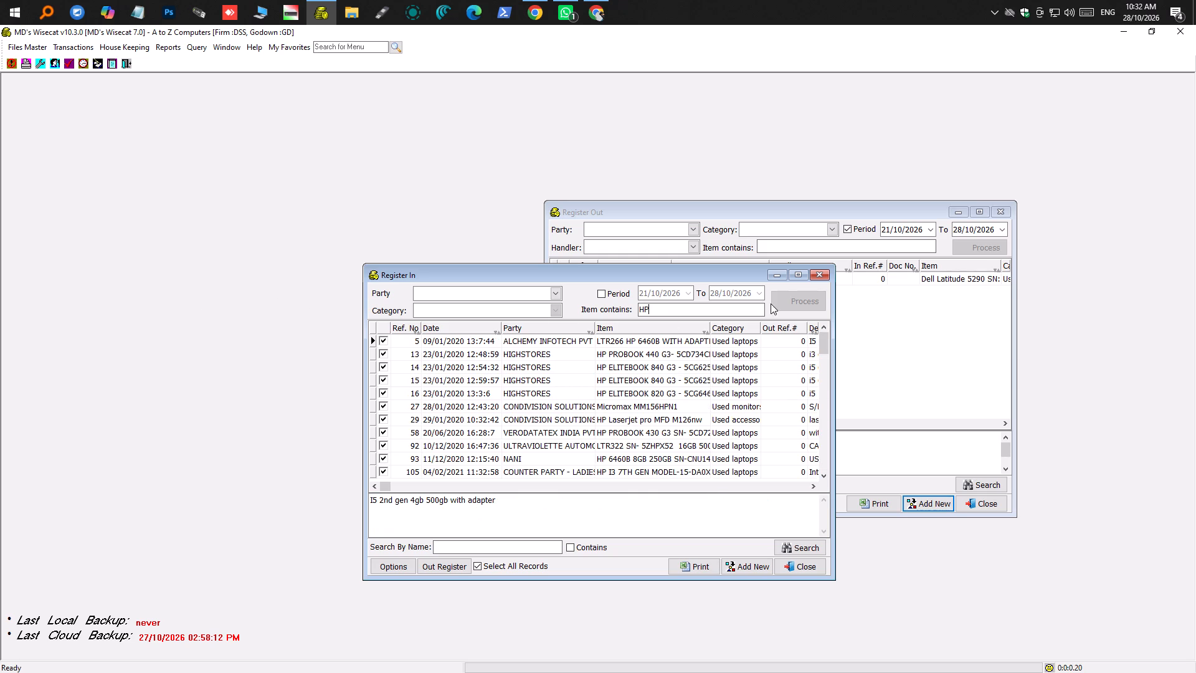
click(526, 419)
scroll(541, 410, down, 20)
scroll(541, 410, down, 12)
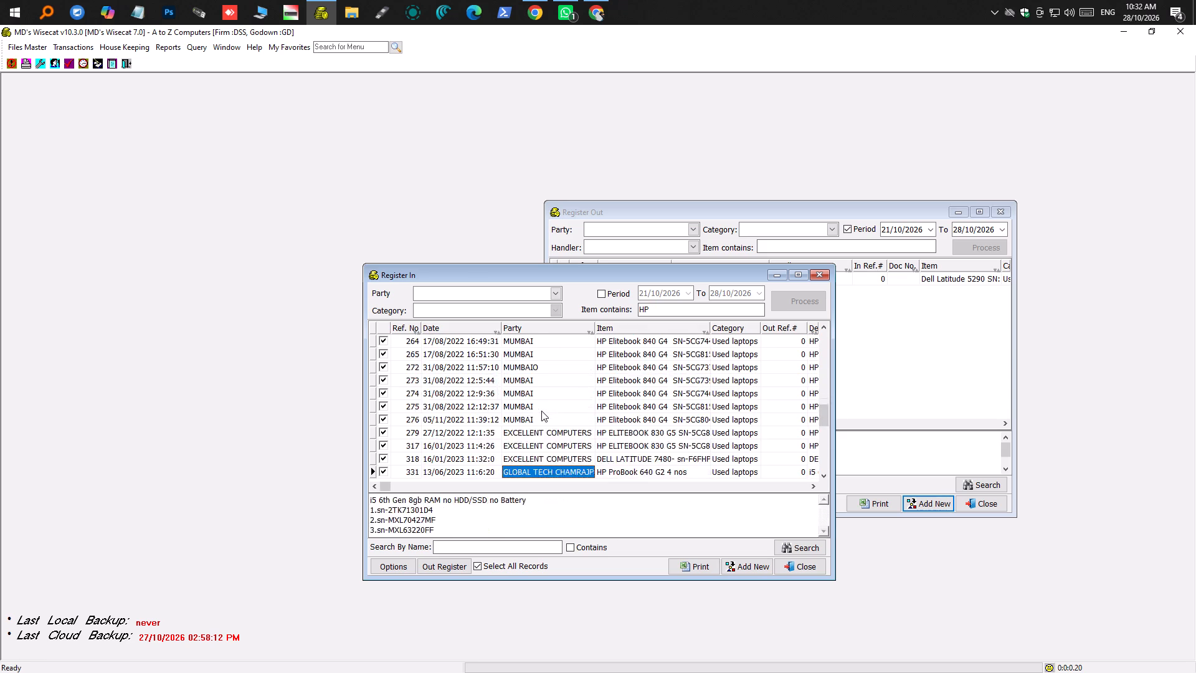
scroll(541, 411, down, 20)
scroll(541, 411, down, 19)
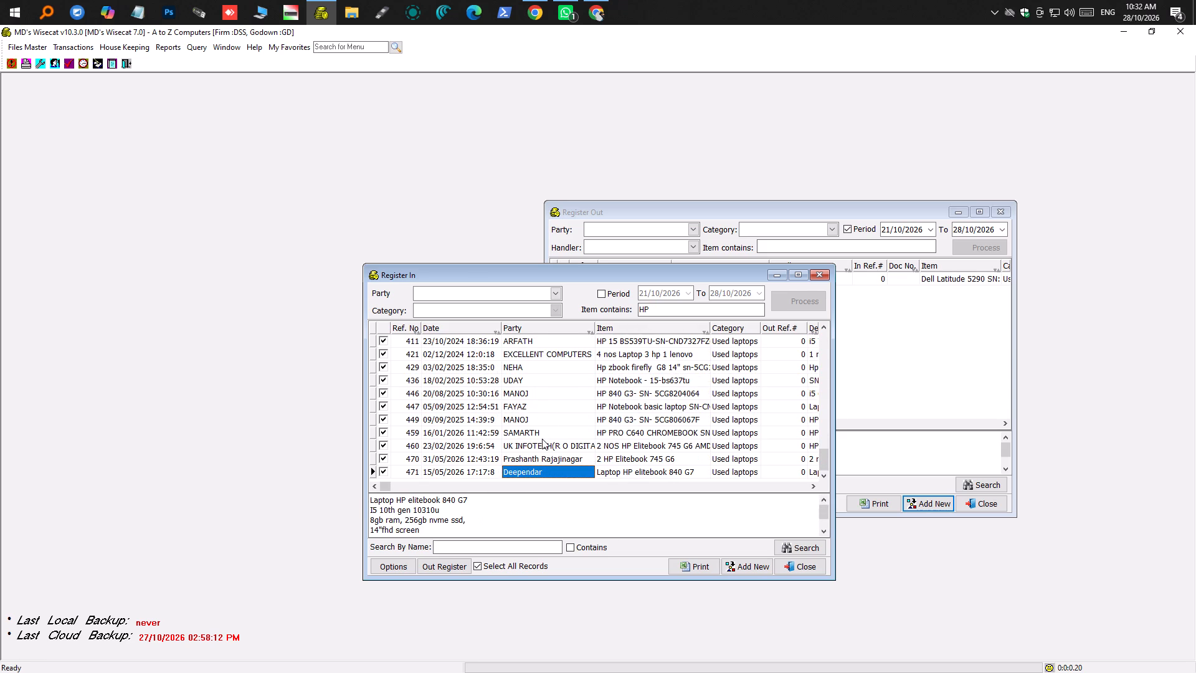
click(548, 449)
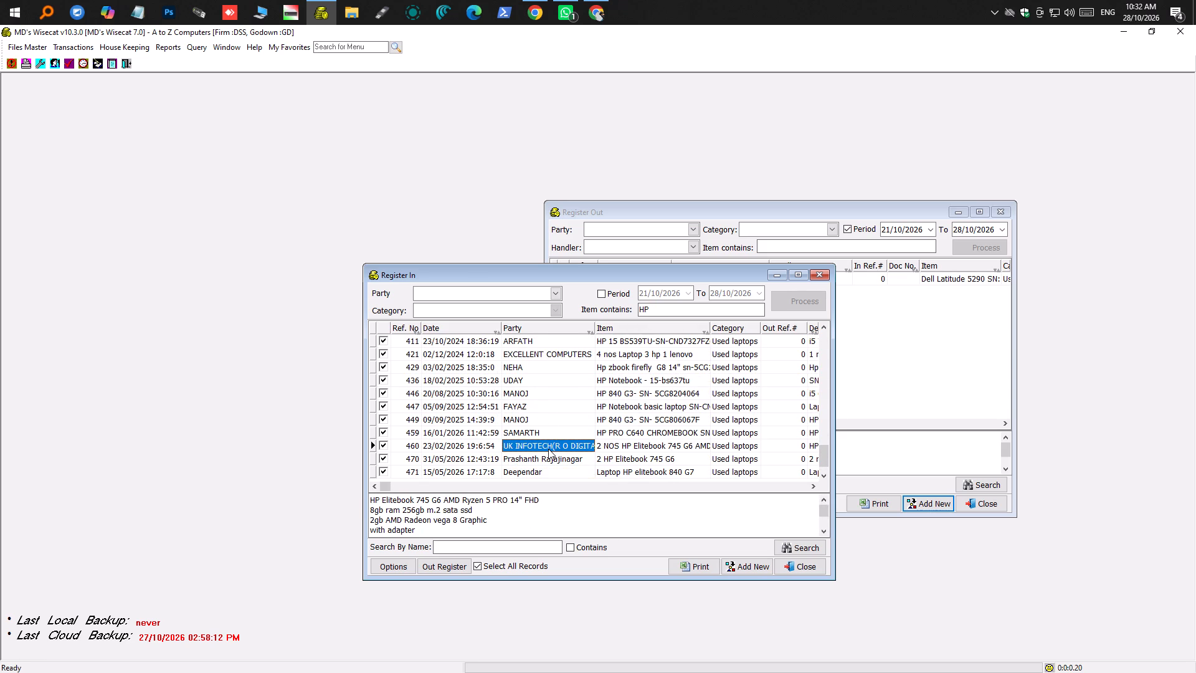
click(516, 459)
scroll(548, 442, down, 7)
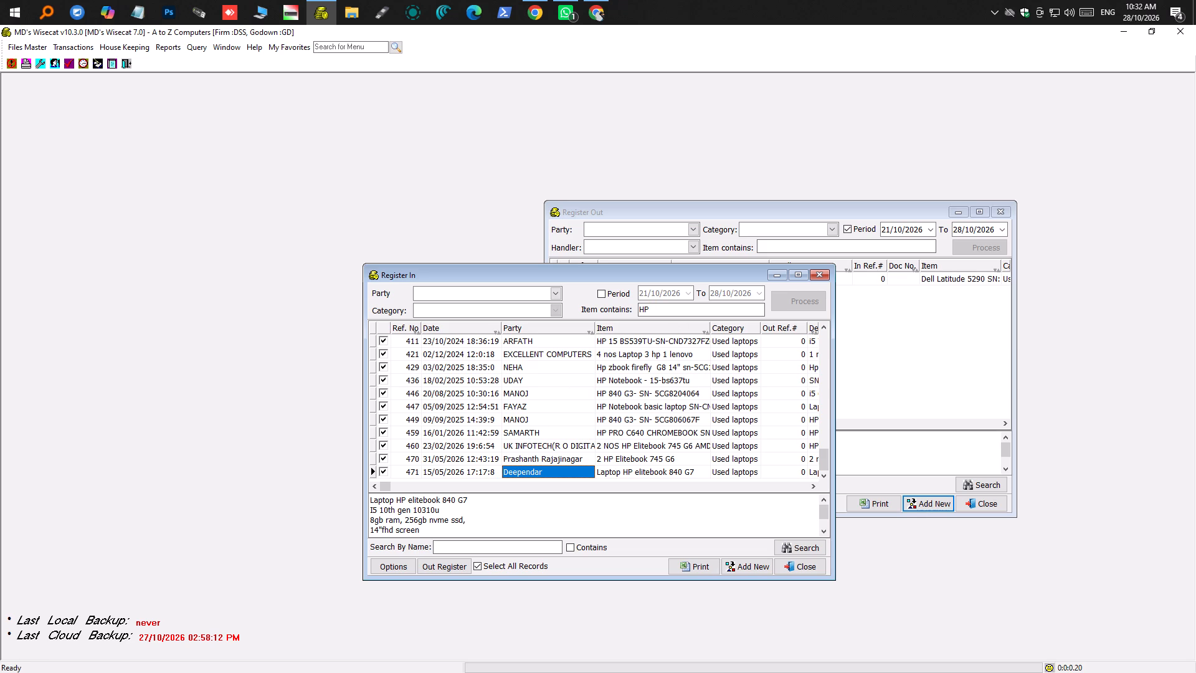
Clear the item filter and list all records in the inward register.
drag(671, 309, 639, 308)
key(BackSpace)
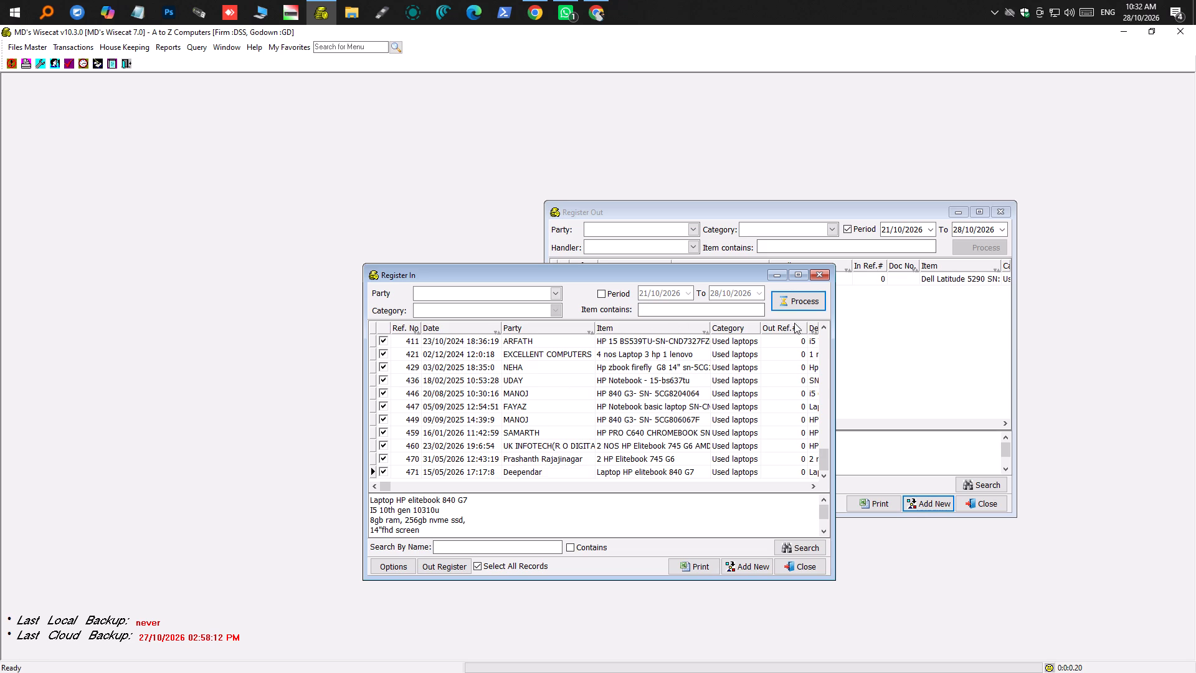
click(794, 302)
Copy the HP Elitebook 840 G3 lines, through "with adapter", from the DAKSHITH COMPUTECH two-laptop purchase description.
click(559, 446)
scroll(562, 429, down, 20)
scroll(562, 429, down, 2)
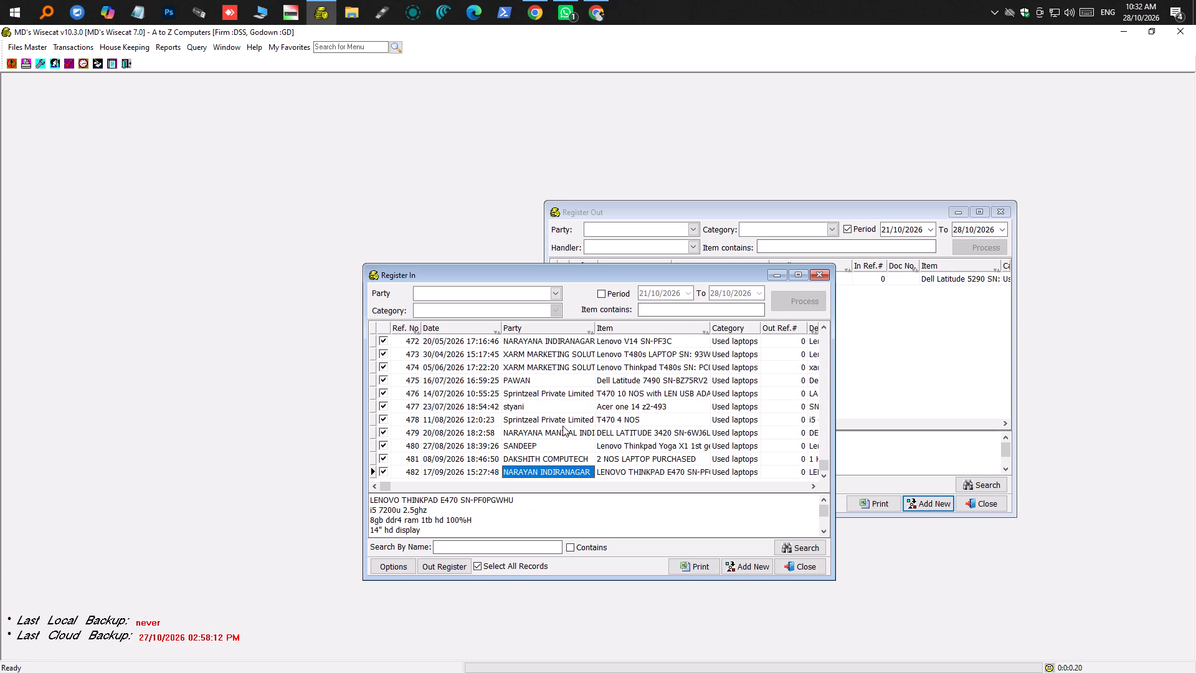
scroll(562, 426, down, 10)
click(551, 459)
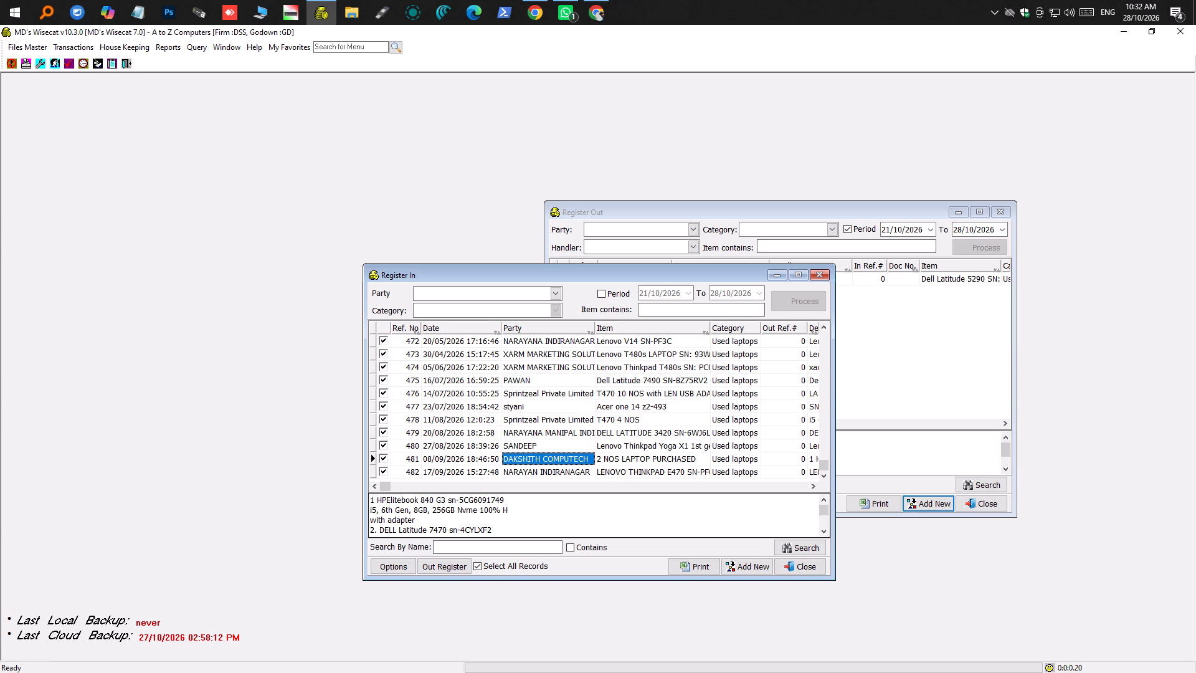
drag(417, 520, 398, 520)
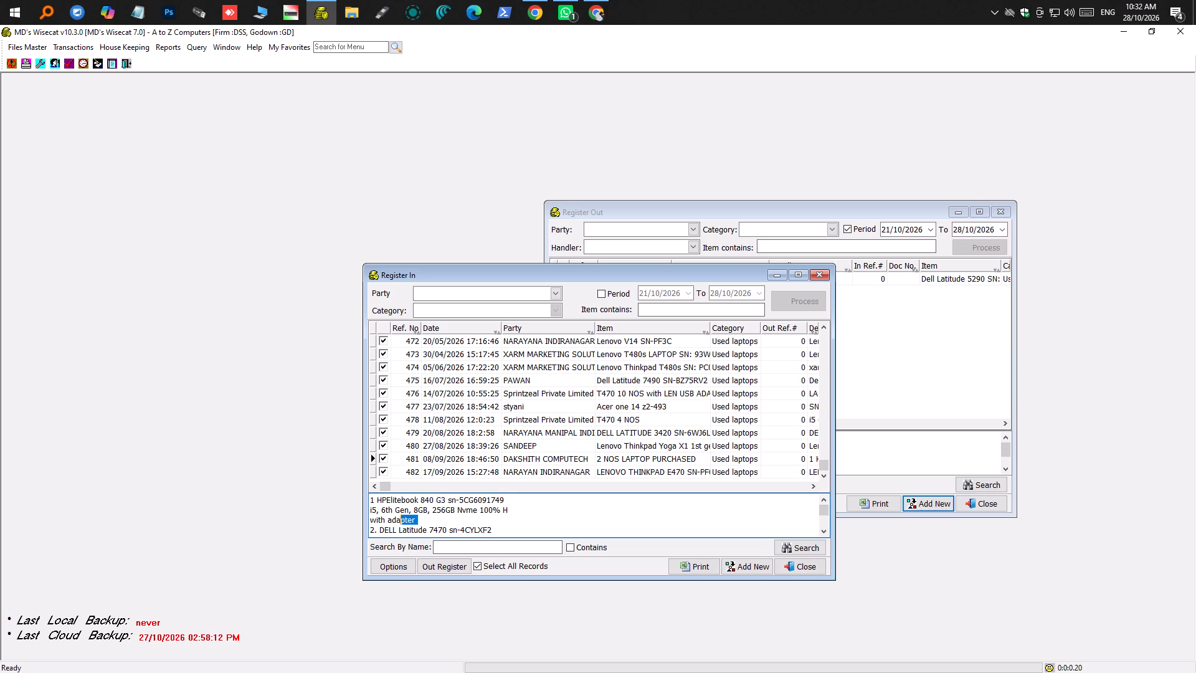
drag(398, 520, 338, 483)
key(ctrl+c)
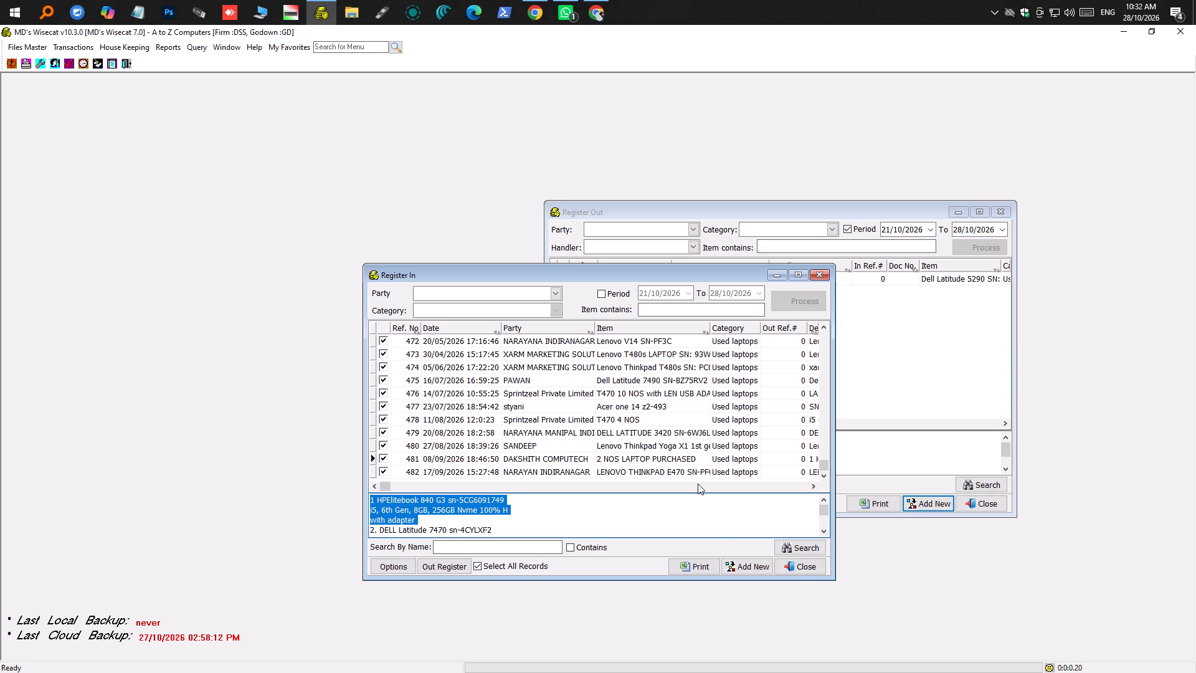
Start a new outward register entry dated 22/10/2026 for the party COUNTER PARTY.
click(625, 210)
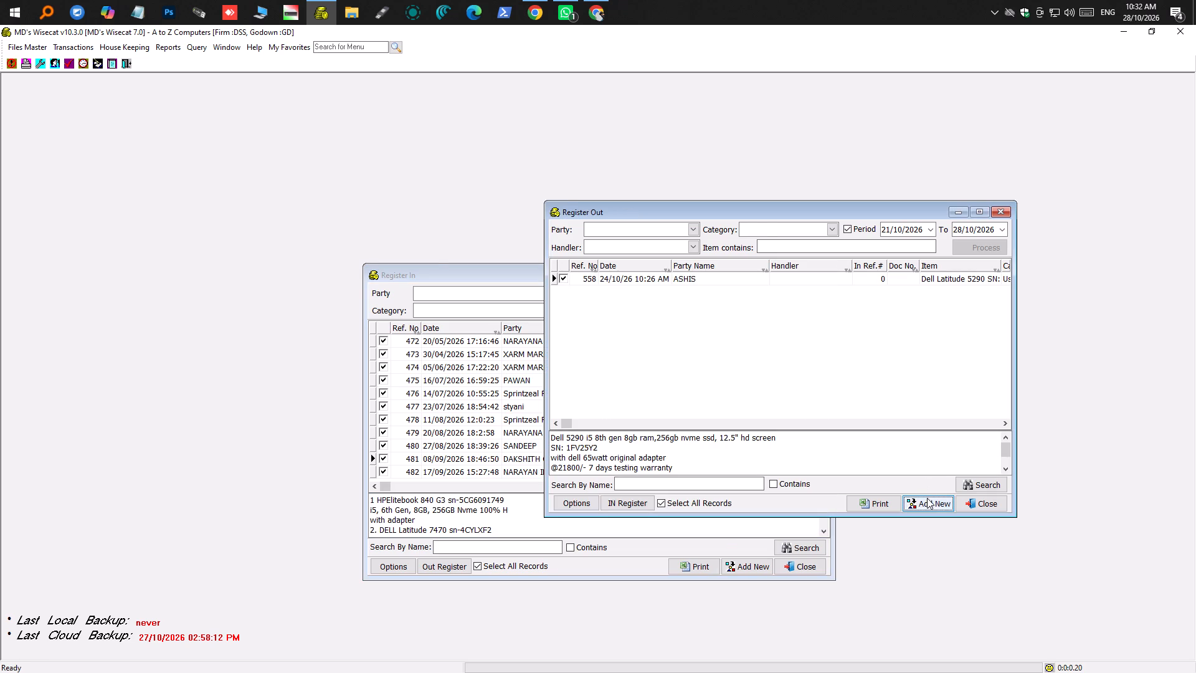
click(927, 498)
click(531, 245)
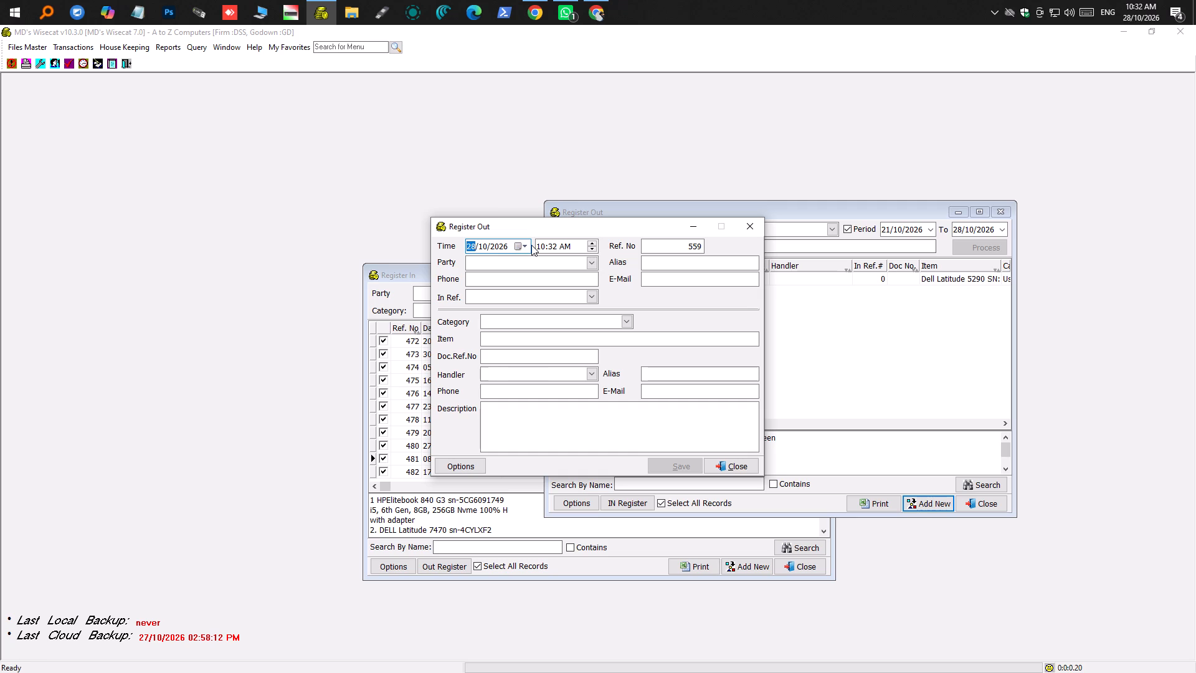
click(526, 245)
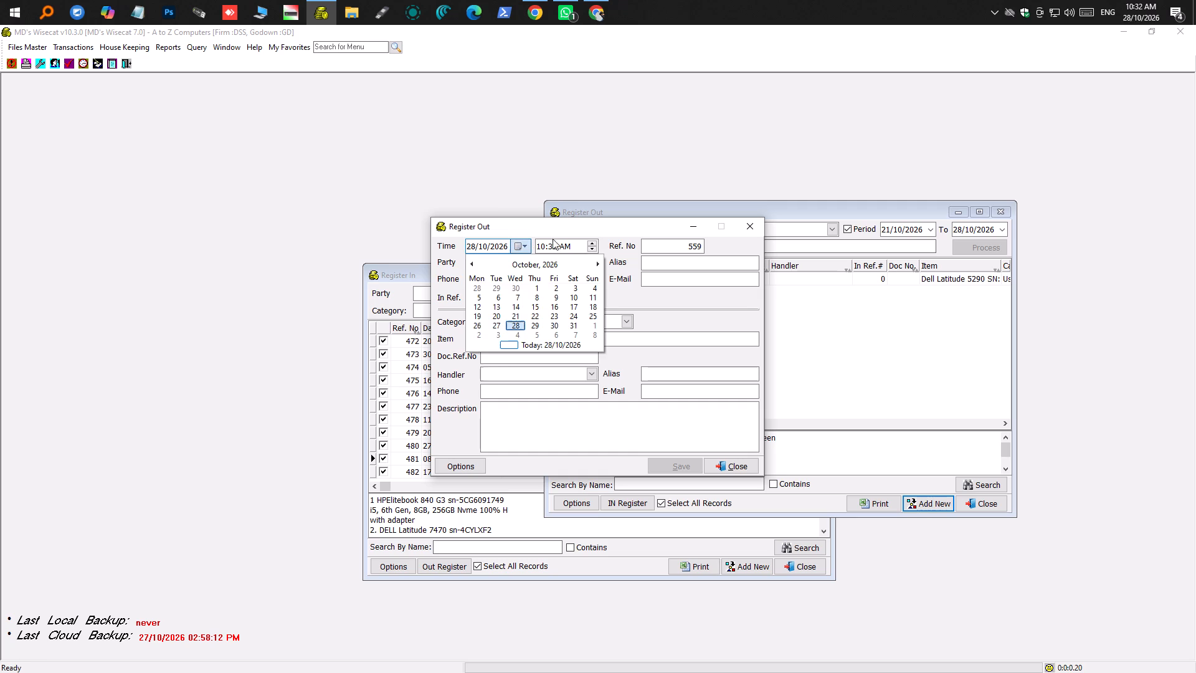
click(536, 317)
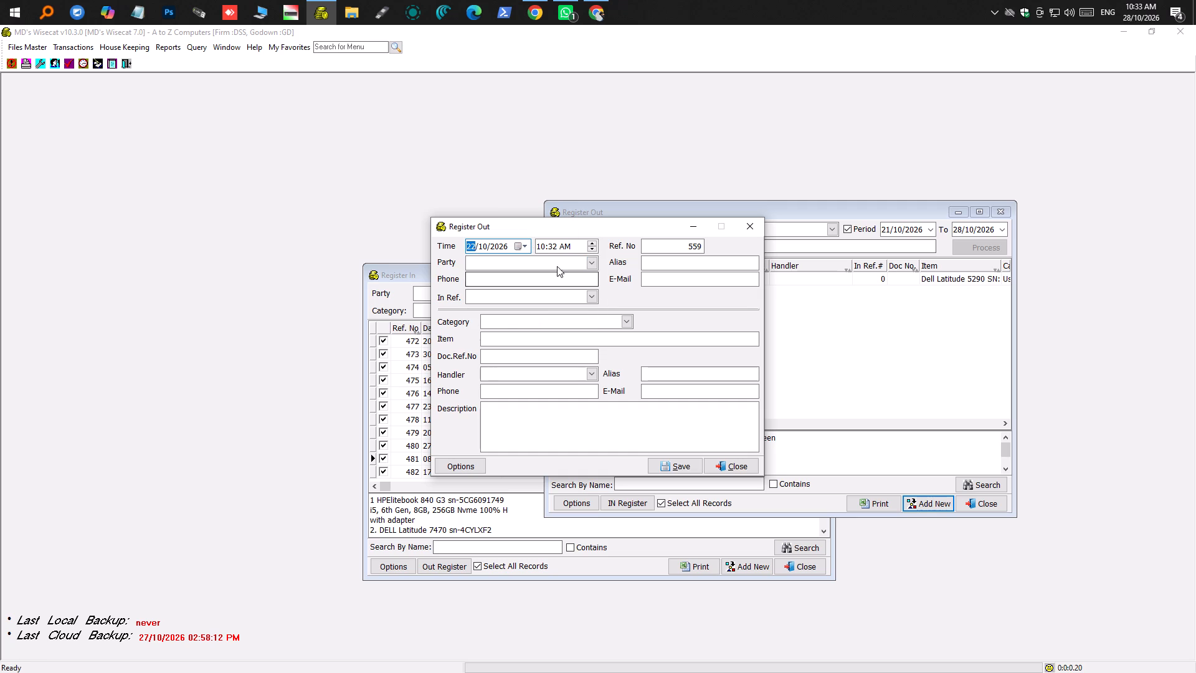
click(591, 262)
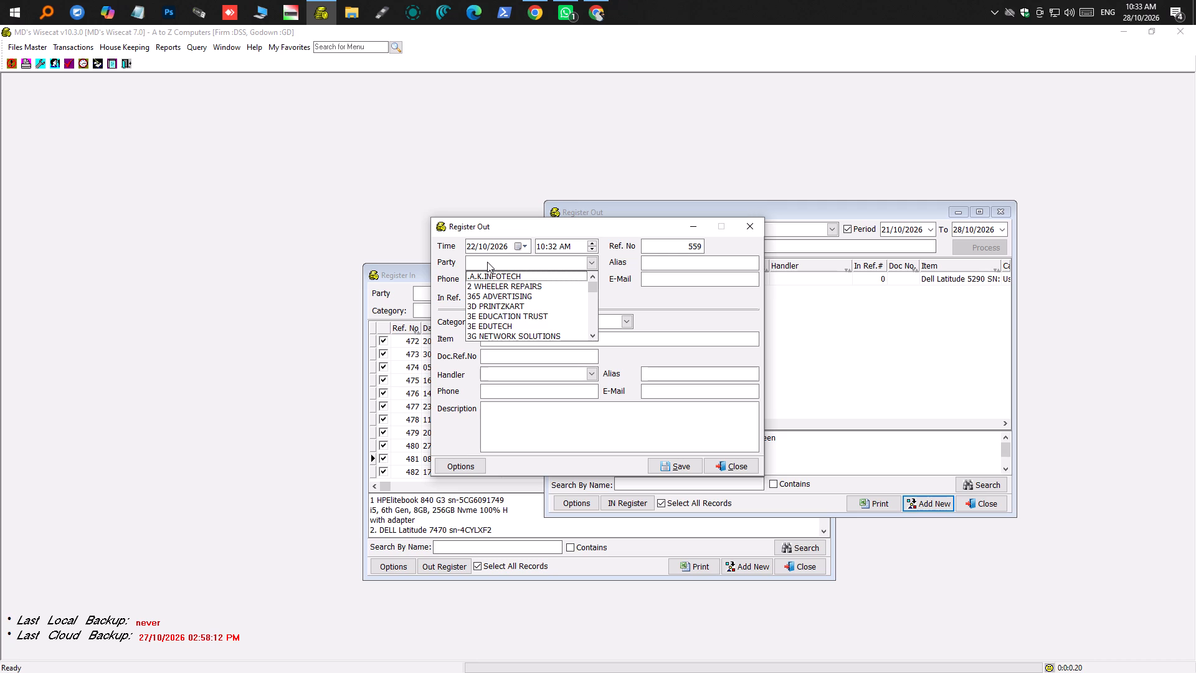
double_click(487, 261)
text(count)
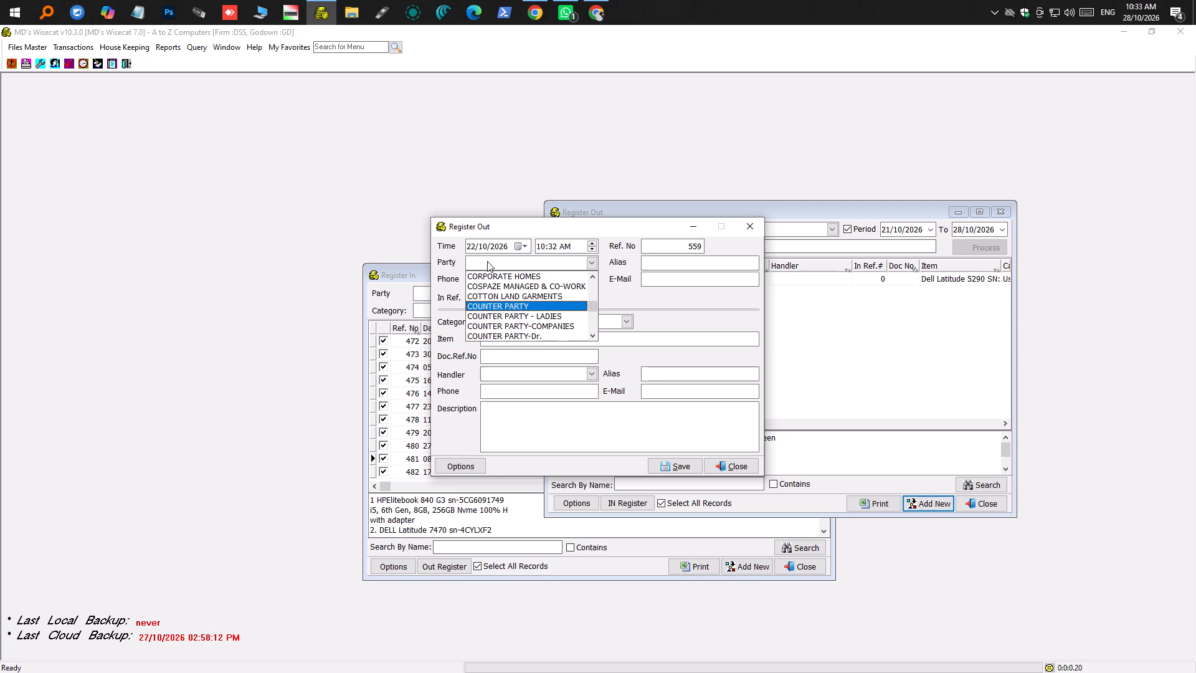
click(497, 305)
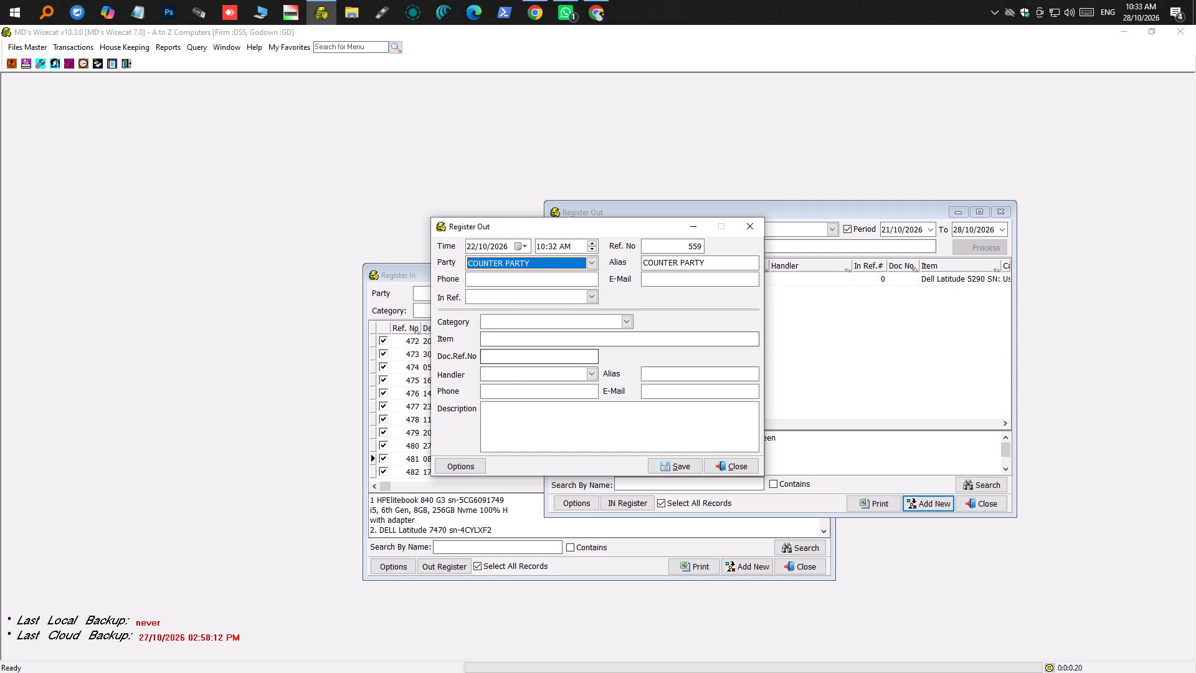
Paste the copied laptop details into the description and replace the leading "1" with a separate first line "sold".
click(497, 409)
key(ctrl+v)
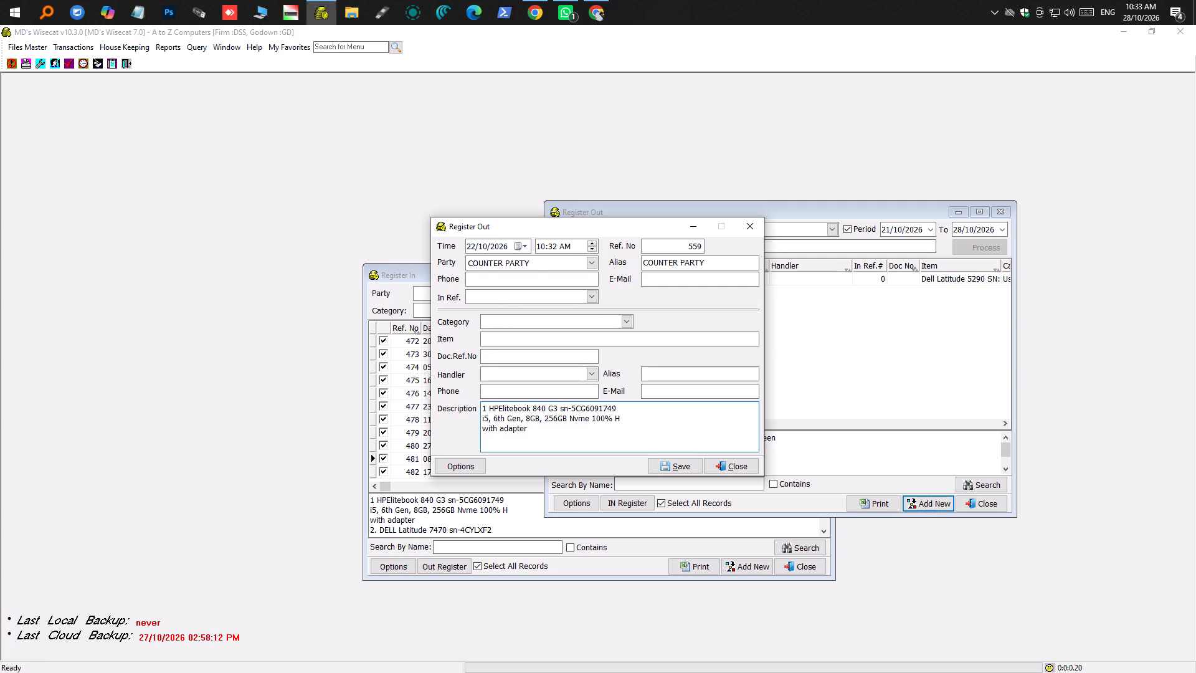
click(491, 411)
key(BackSpace)
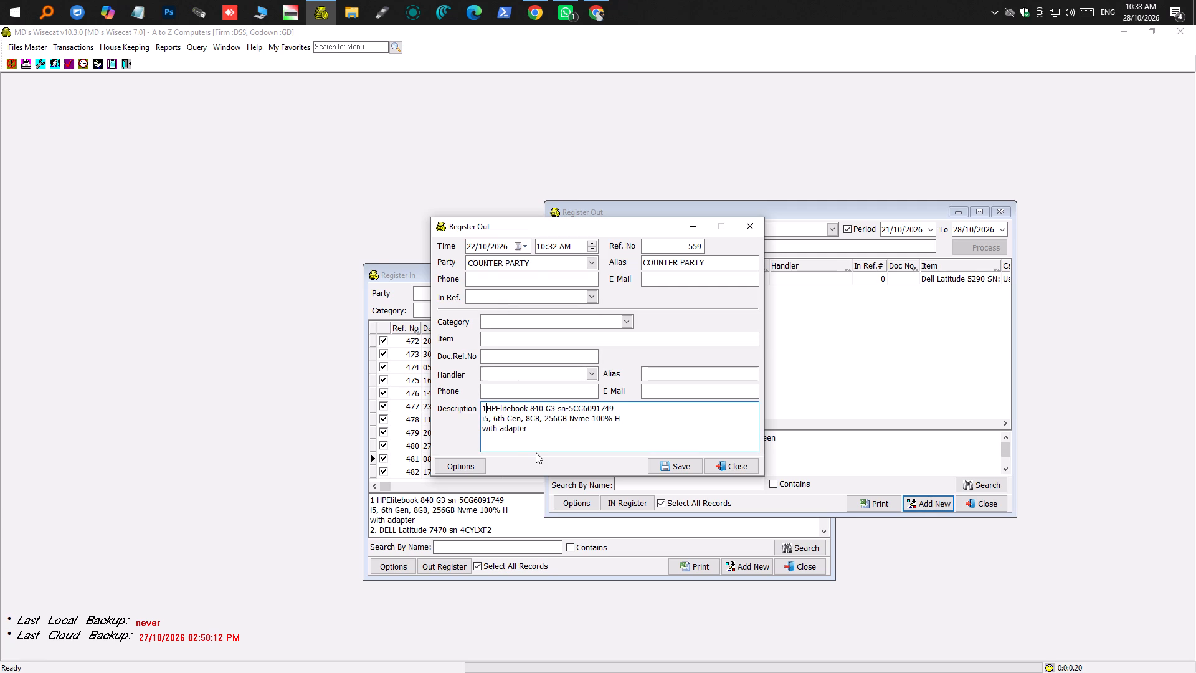
key(BackSpace)
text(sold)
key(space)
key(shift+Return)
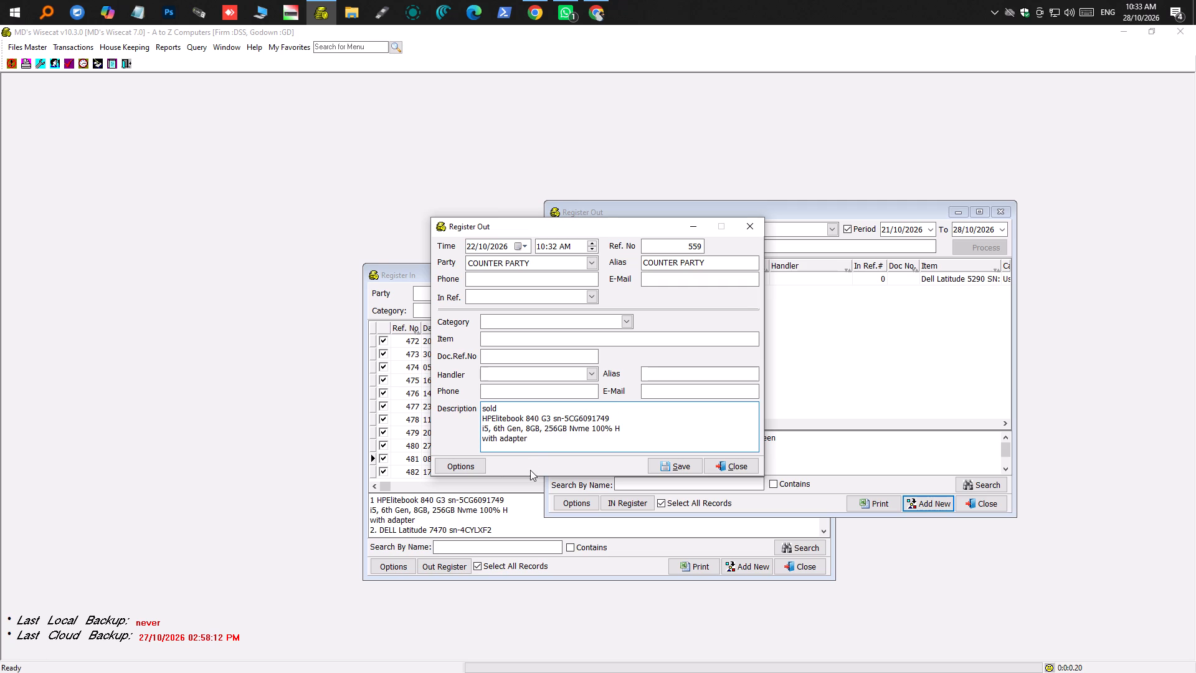
Copy the description line "HPElitebook 840 G3 sn-5CG6091749" into the item and set the category to Used laptops.
drag(621, 419, 481, 423)
drag(481, 423, 481, 421)
key(ctrl+c)
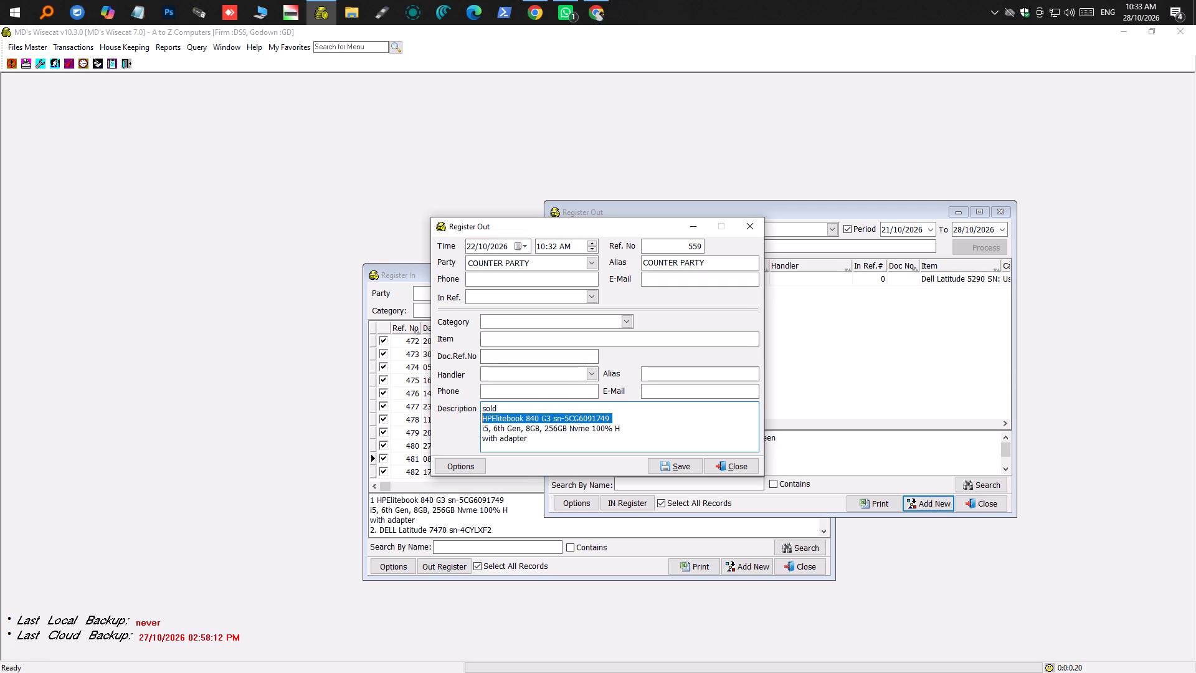
click(528, 338)
key(ctrl+v)
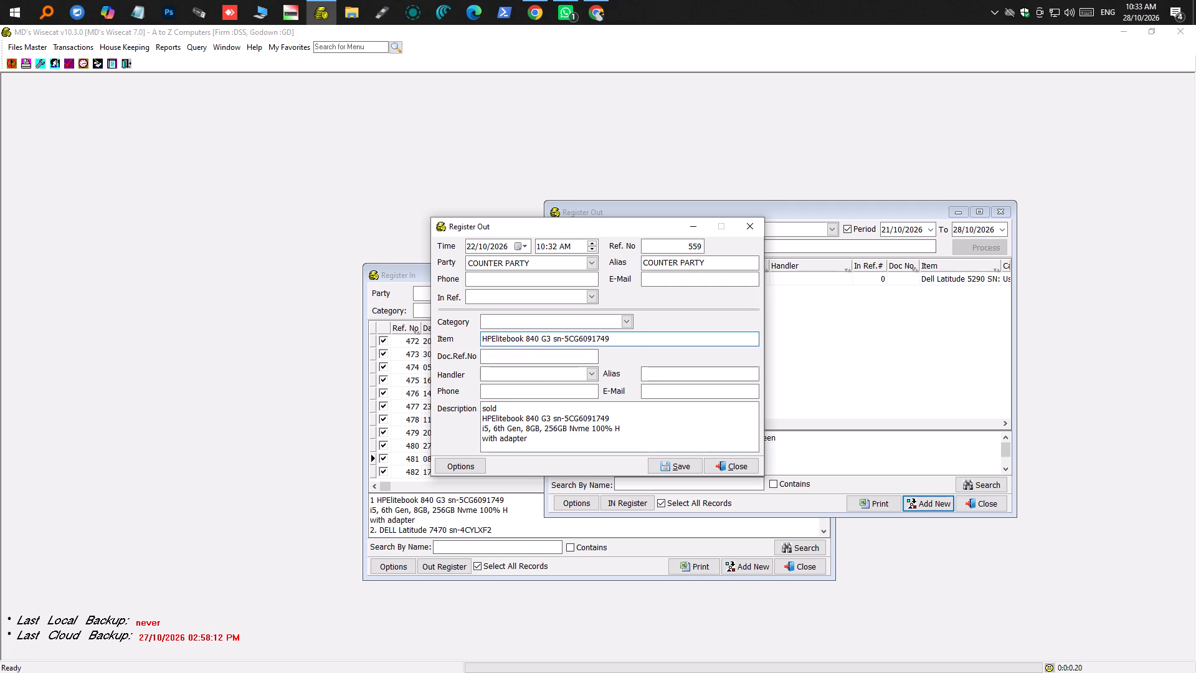
click(539, 325)
click(508, 365)
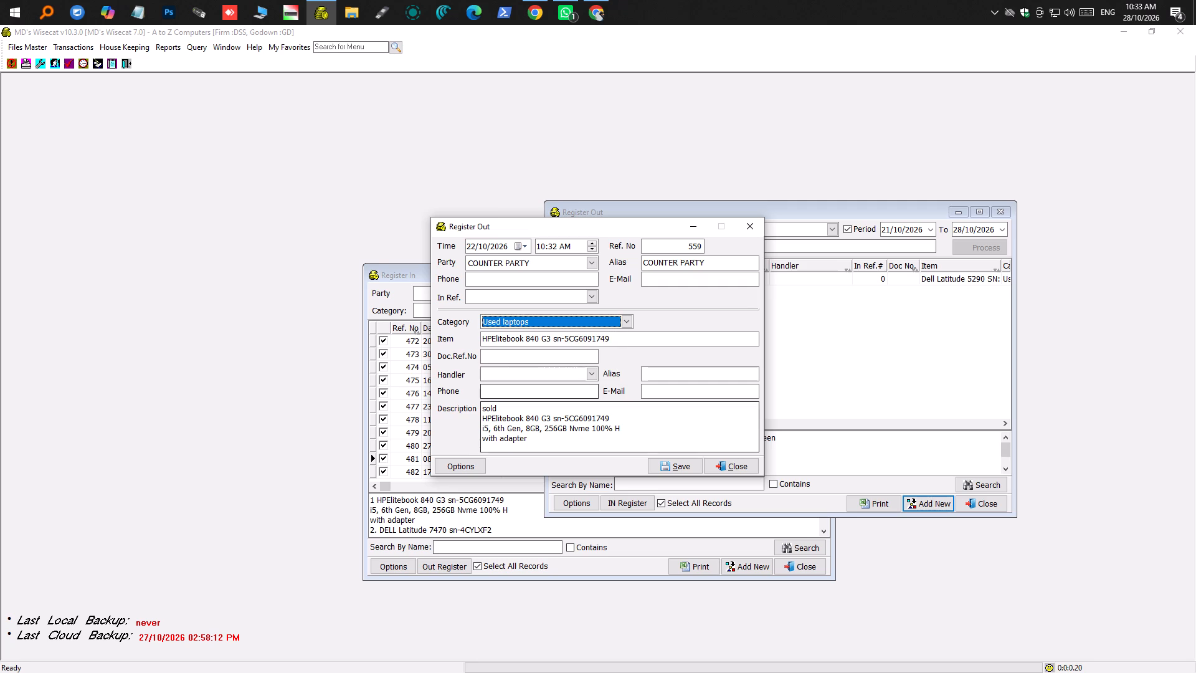
Replace the party's alias with "RAM" and enter the customer's phone number.
drag(711, 258, 592, 259)
key(BackSpace)
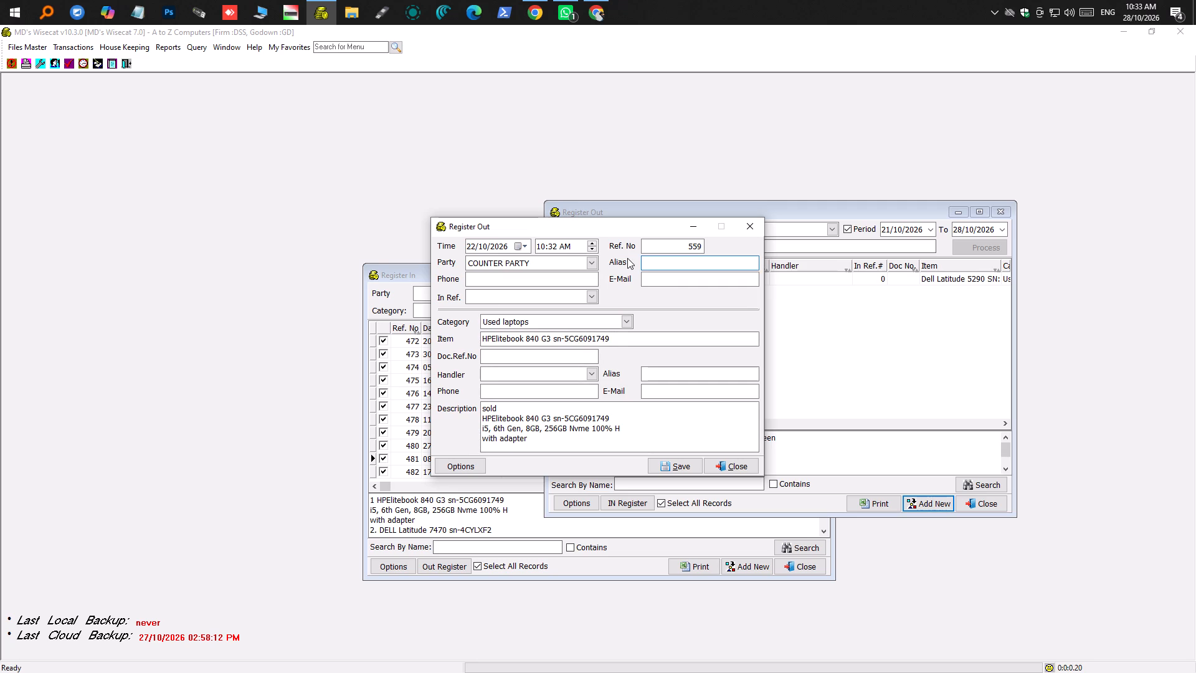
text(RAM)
click(491, 283)
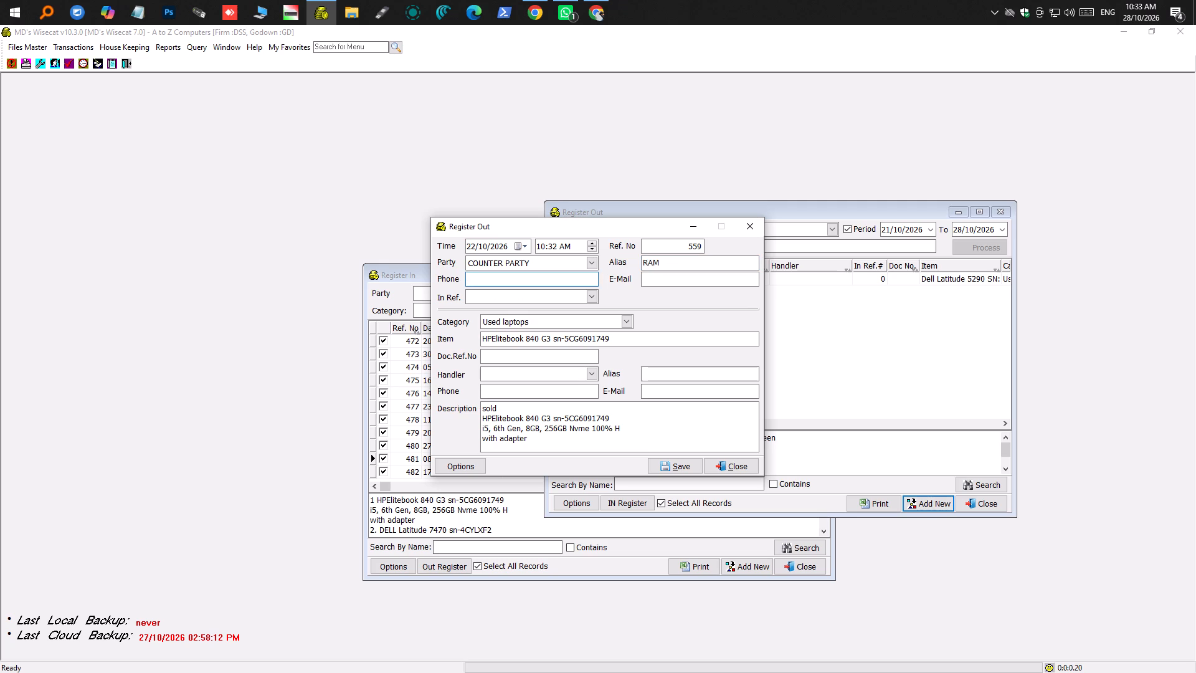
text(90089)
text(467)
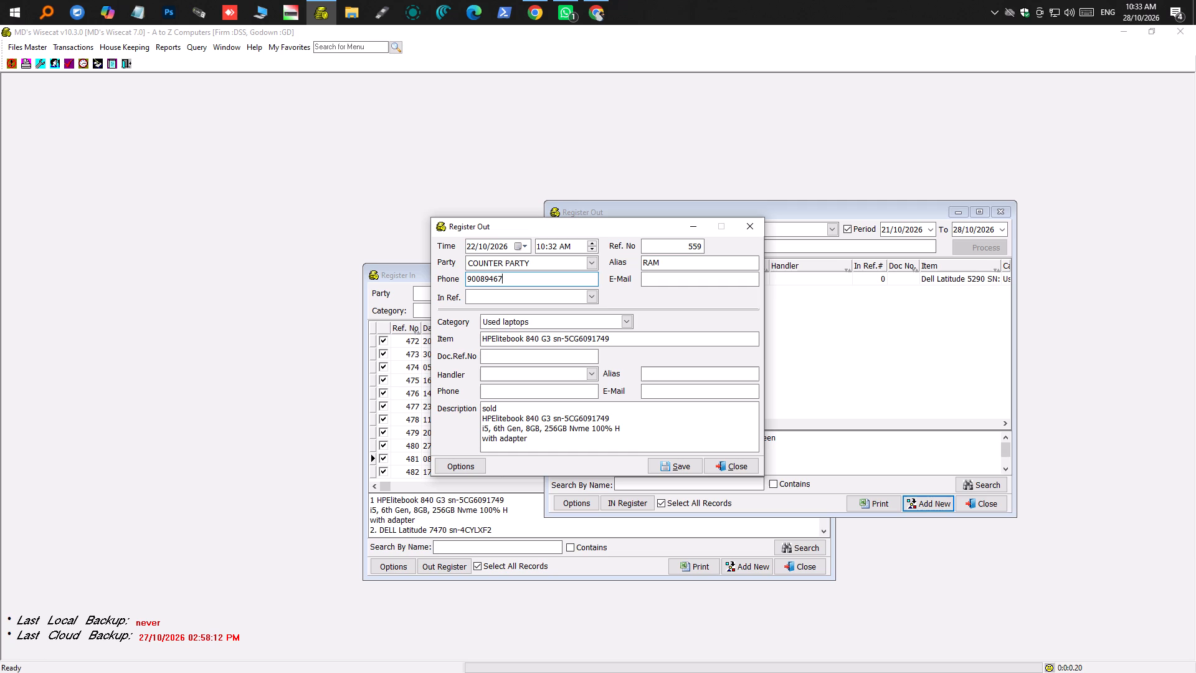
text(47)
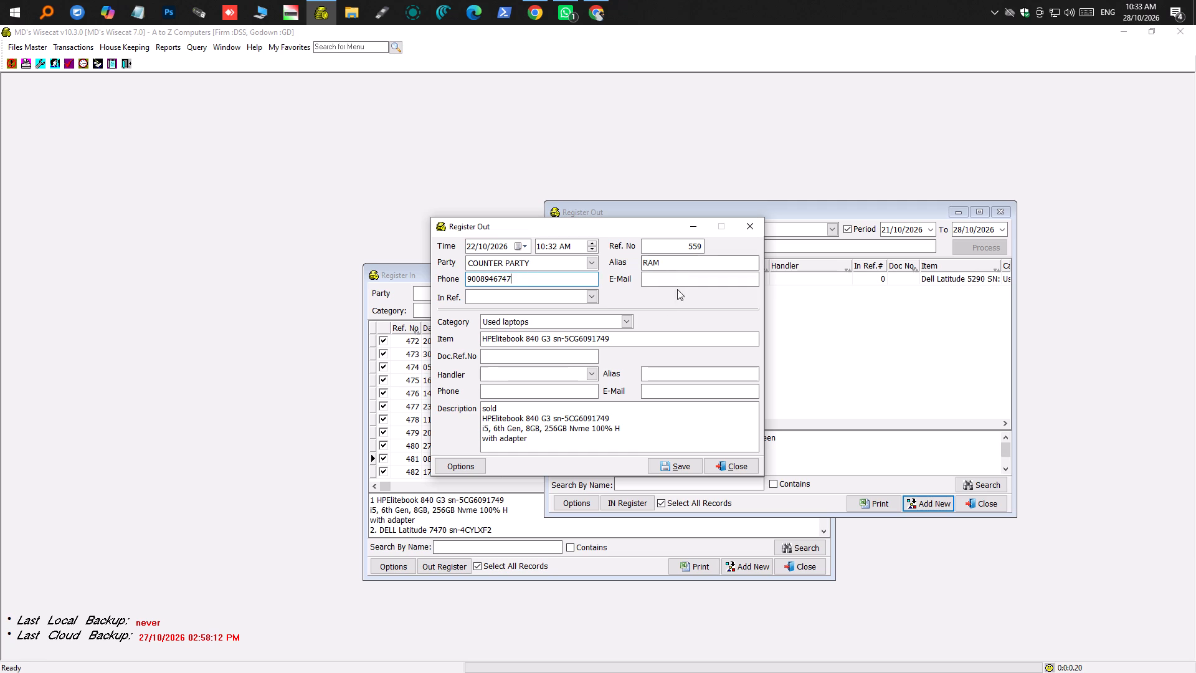
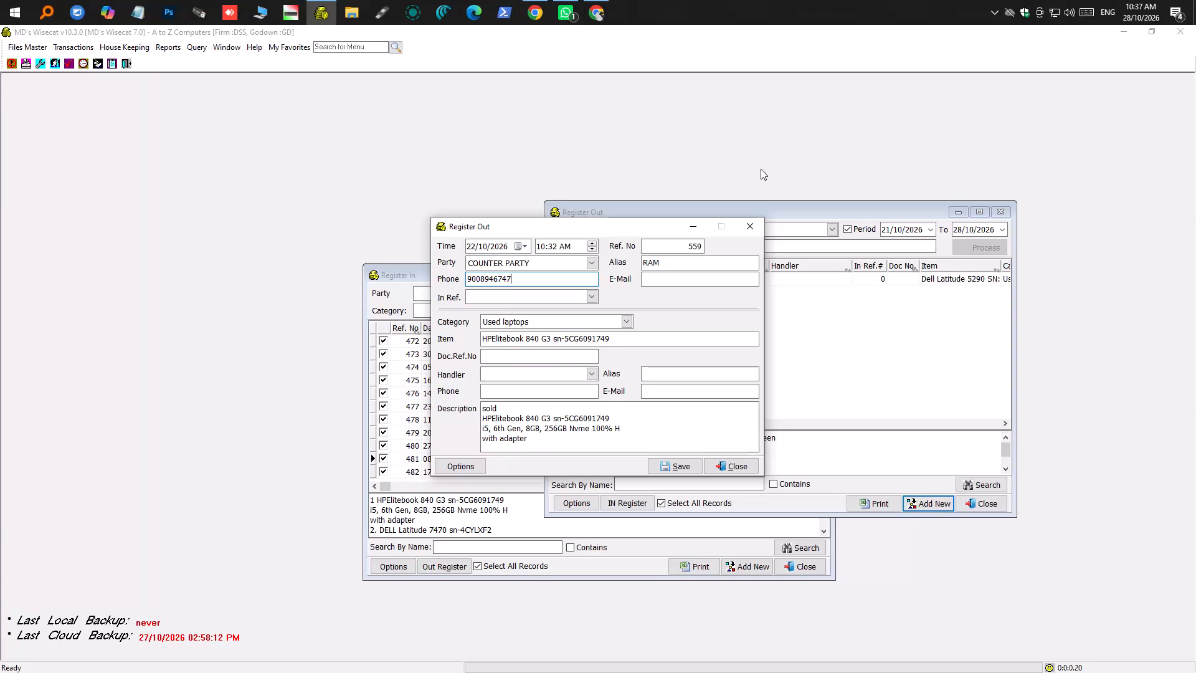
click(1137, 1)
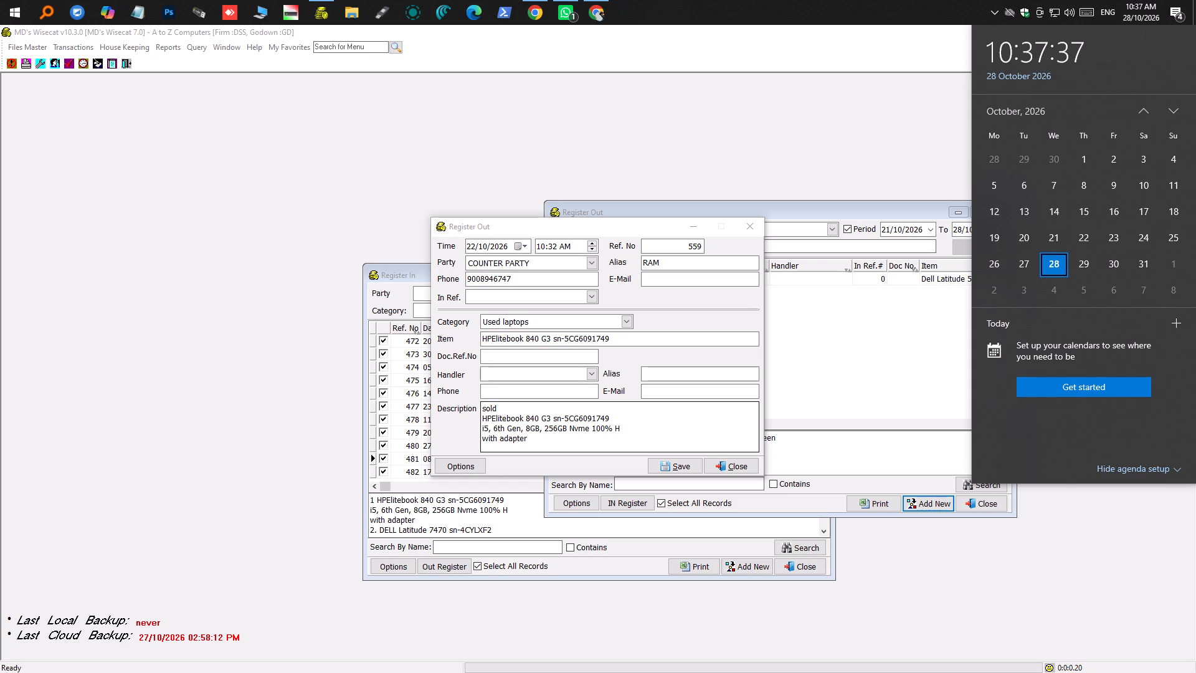
Remove "100% H" after "256GB Nvme" in the laptop's description.
drag(591, 432, 643, 430)
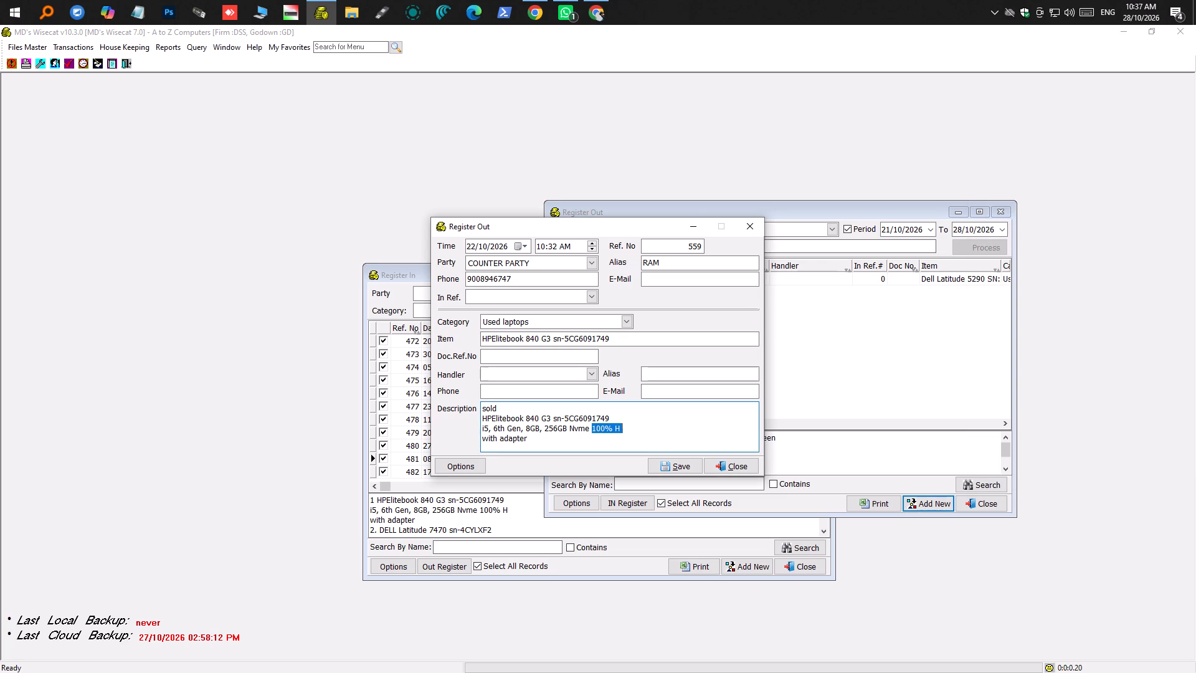
key(BackSpace)
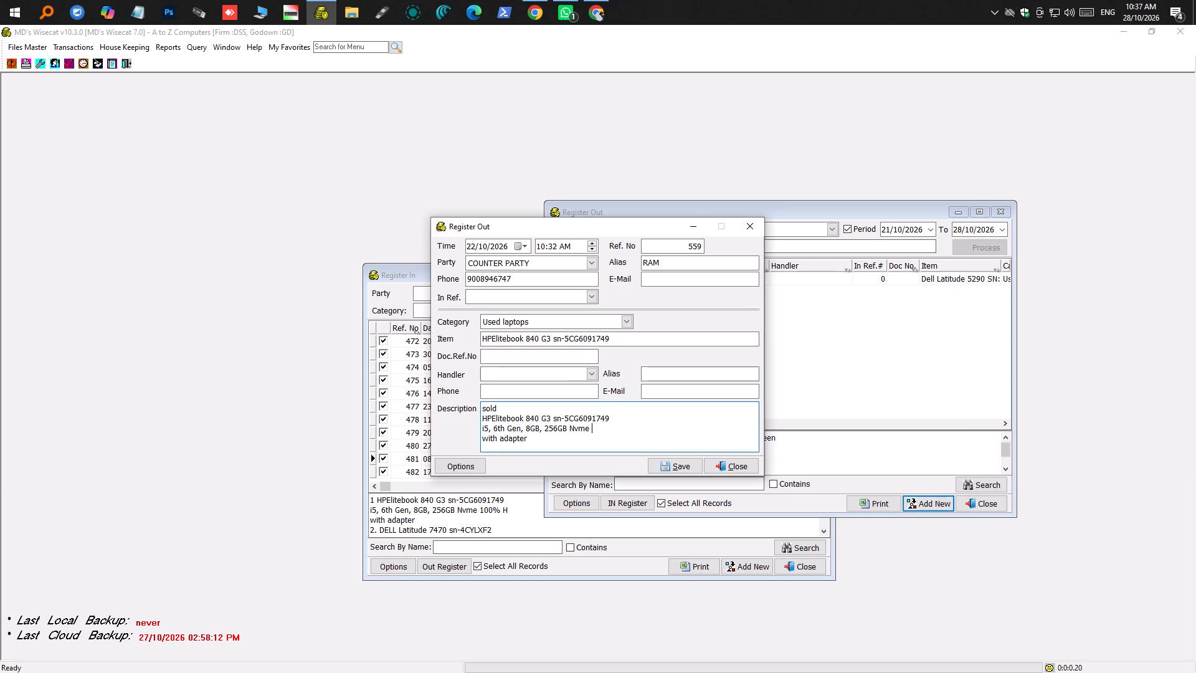
Add a new line reading "Sold @" below "with adapter" at the end of the description.
click(529, 442)
key(shift+Return)
text(SOLD)
key(space)
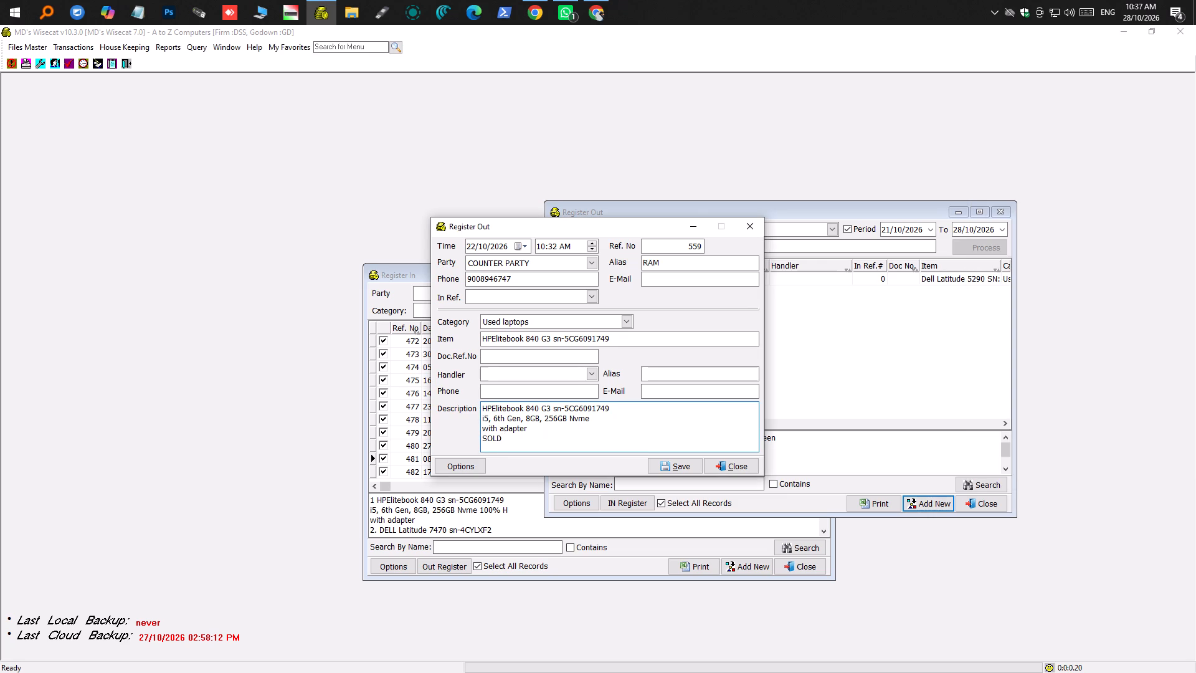
key(BackSpace)
key(BackSpace)
key(BackSpace)
key(BackSpace)
text(old)
key(space)
text(@)
key(space)
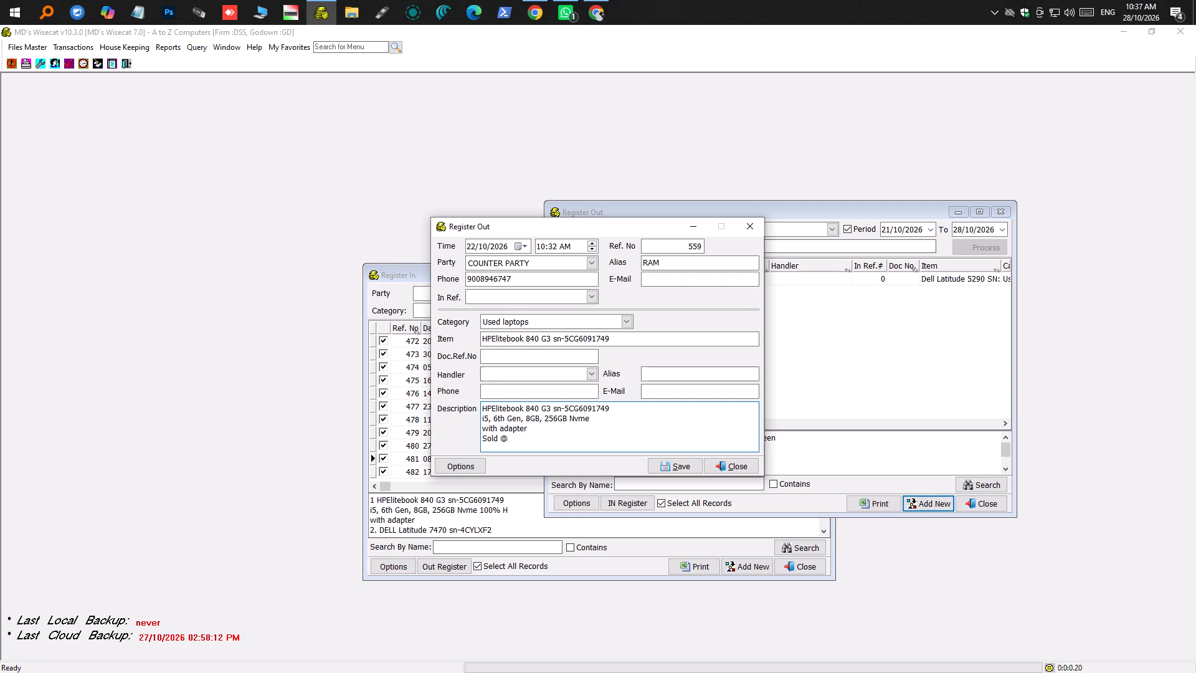
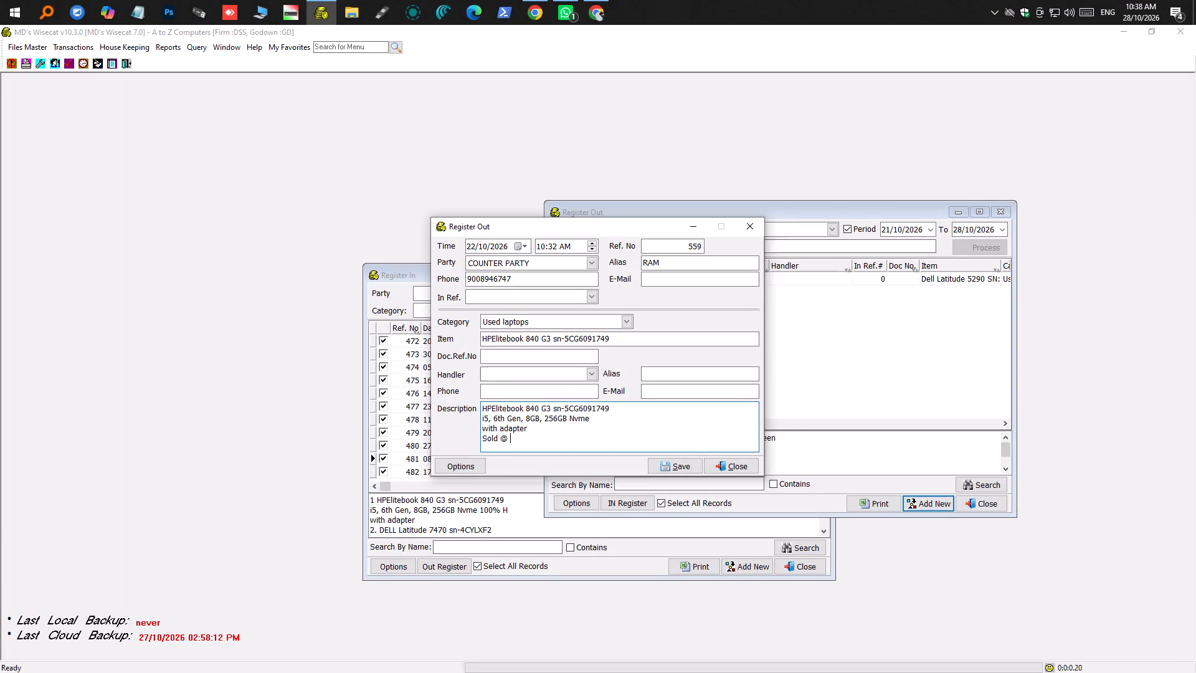
Complete the "Sold @" line with "16500/- 7 days testing warranty" and save the HP Elitebook outward entry.
text(165)
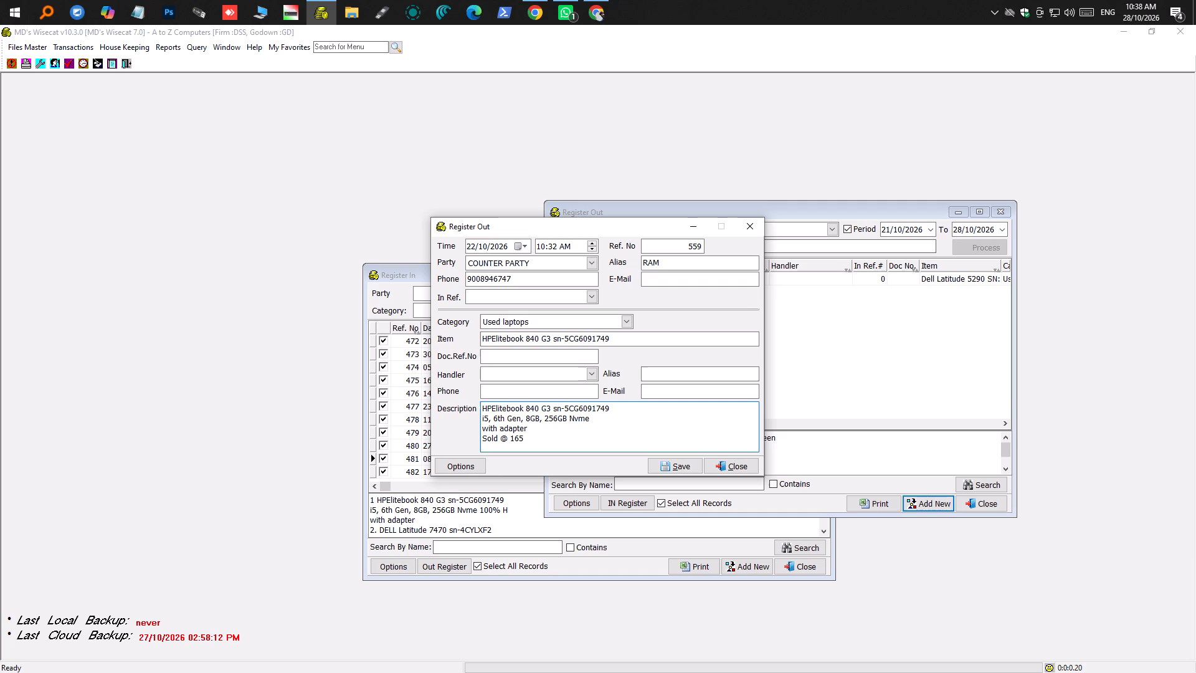
key(0)
key(0)
text(/-)
key(space)
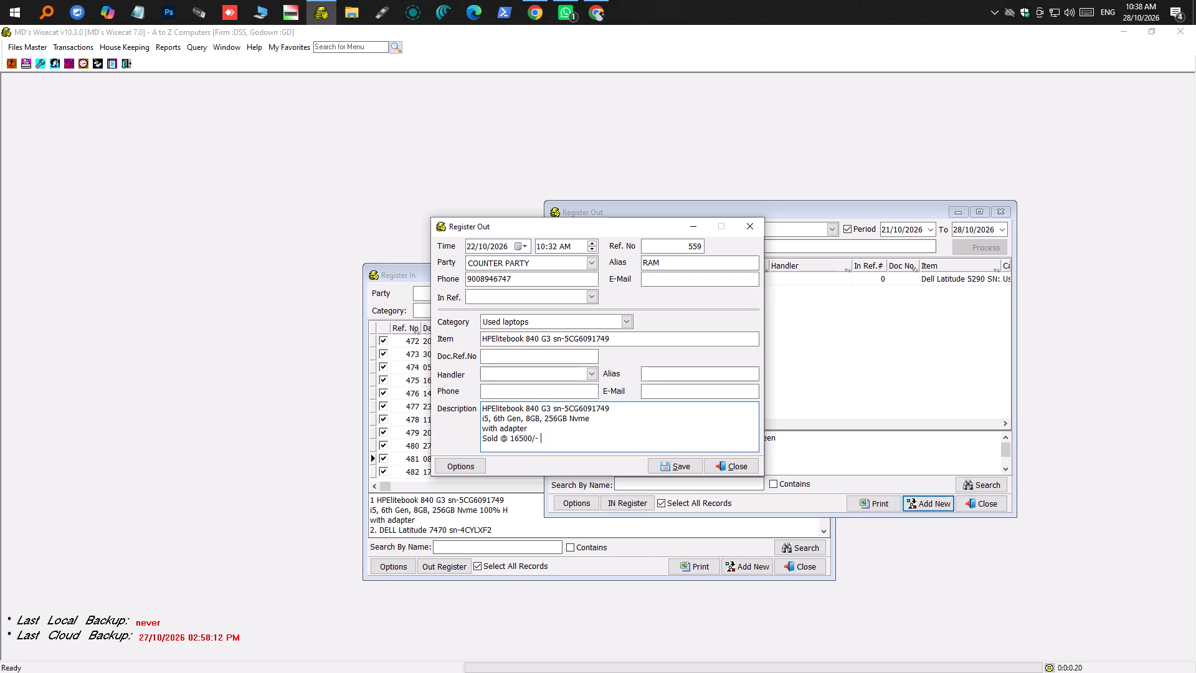
text(7 days testing)
key(space)
key(w)
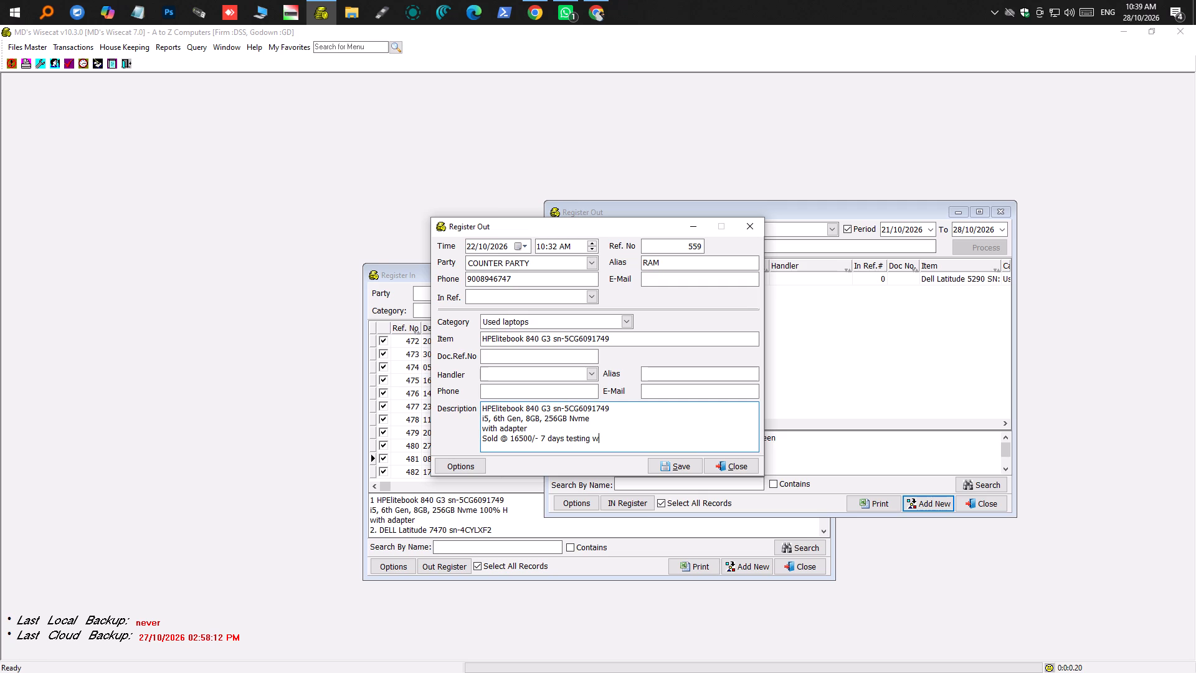
text(arranty)
key(space)
click(670, 471)
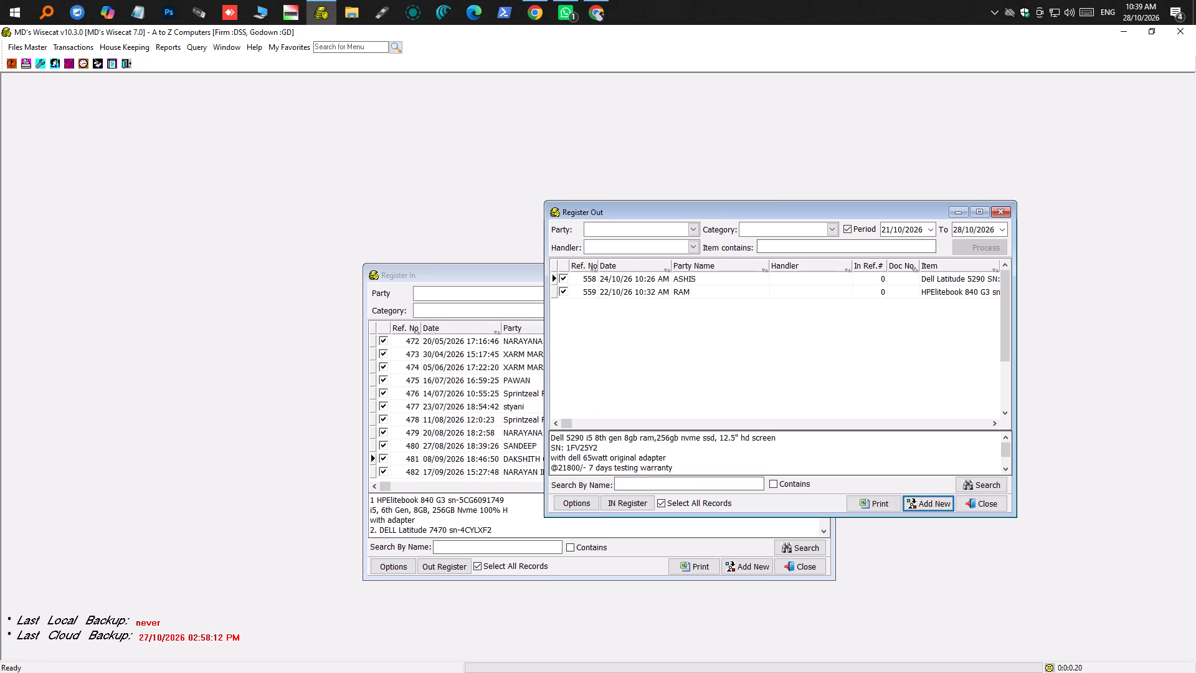
Review the full description of the saved HP Elitebook 840 G3 entry in the outward register, down to its sale note.
click(691, 292)
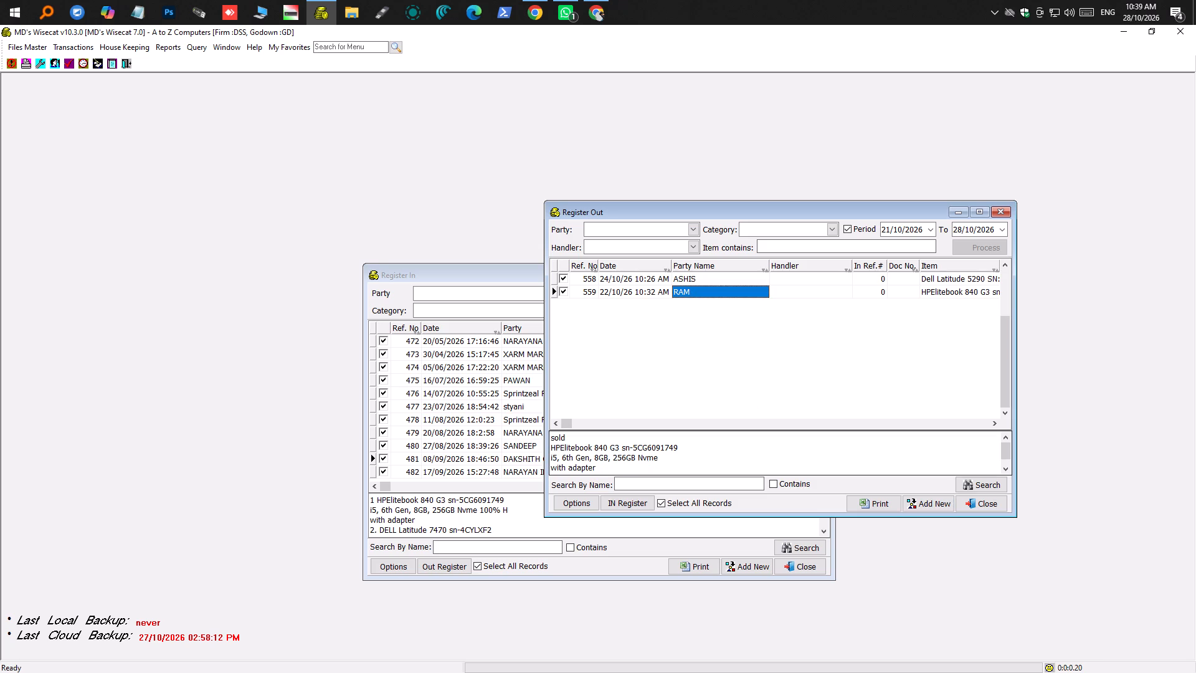
click(1008, 472)
click(1008, 472)
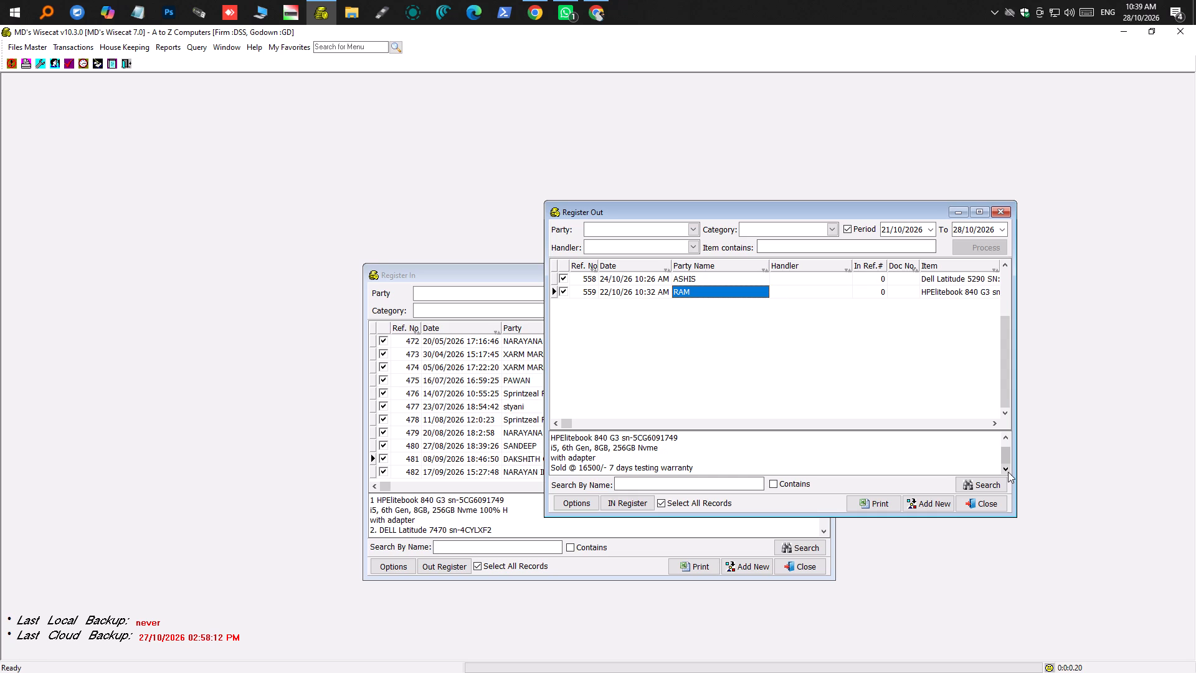
click(1008, 469)
click(708, 448)
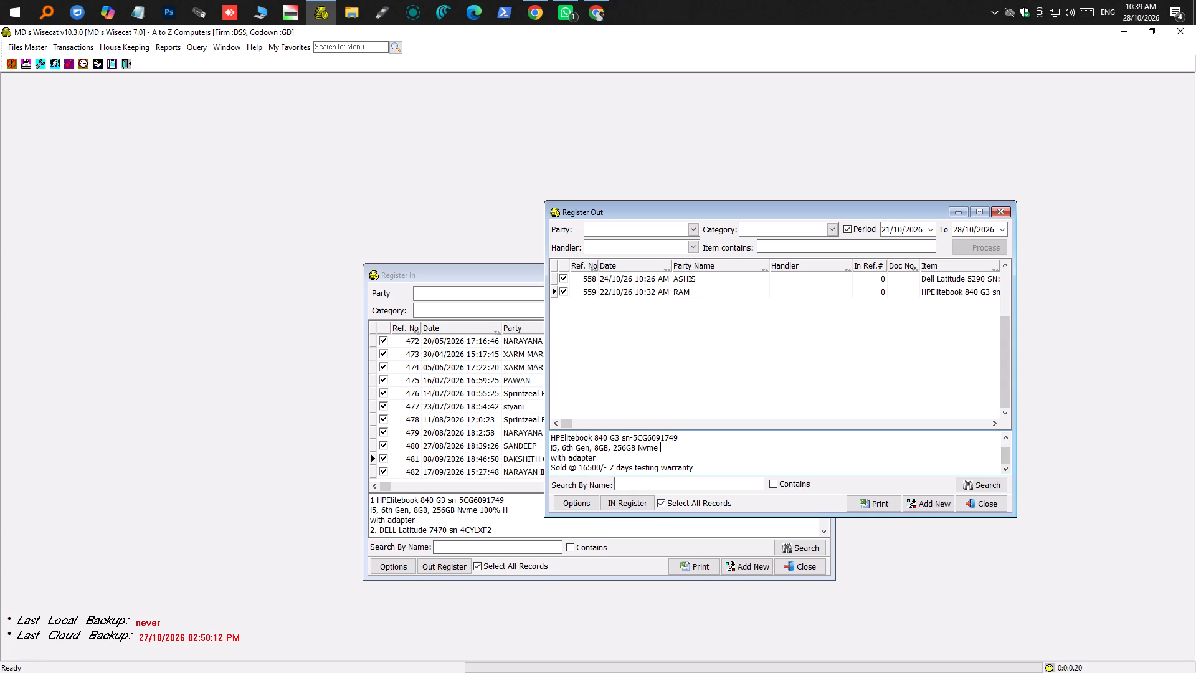
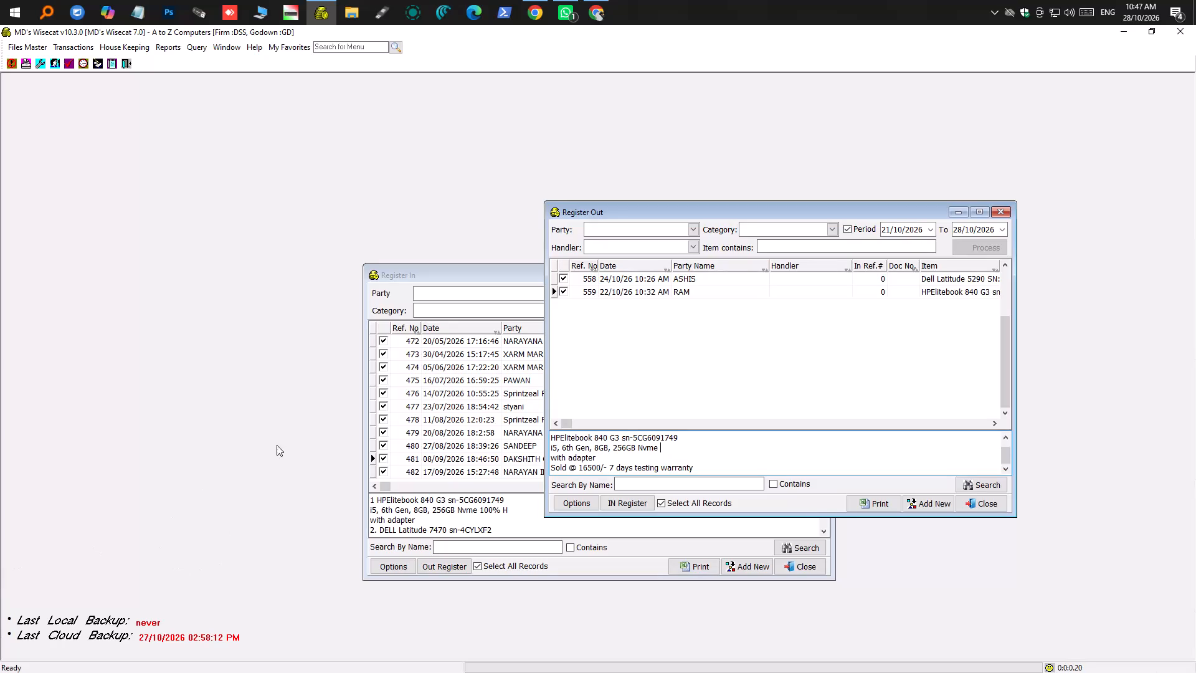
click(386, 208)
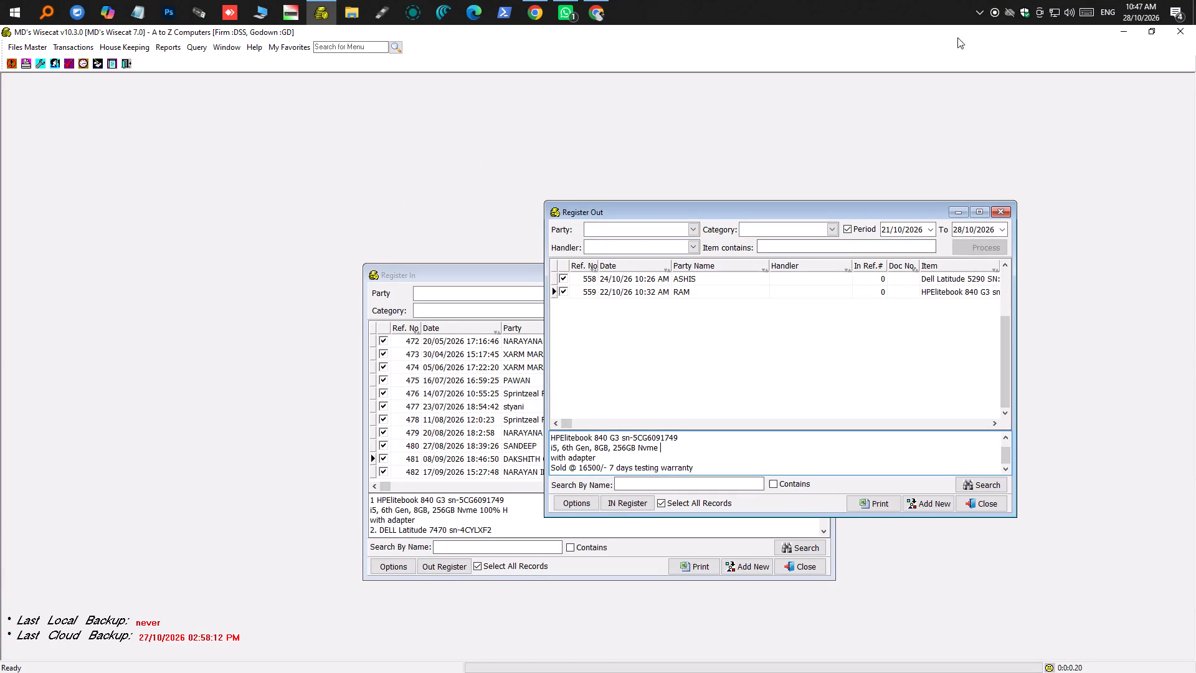